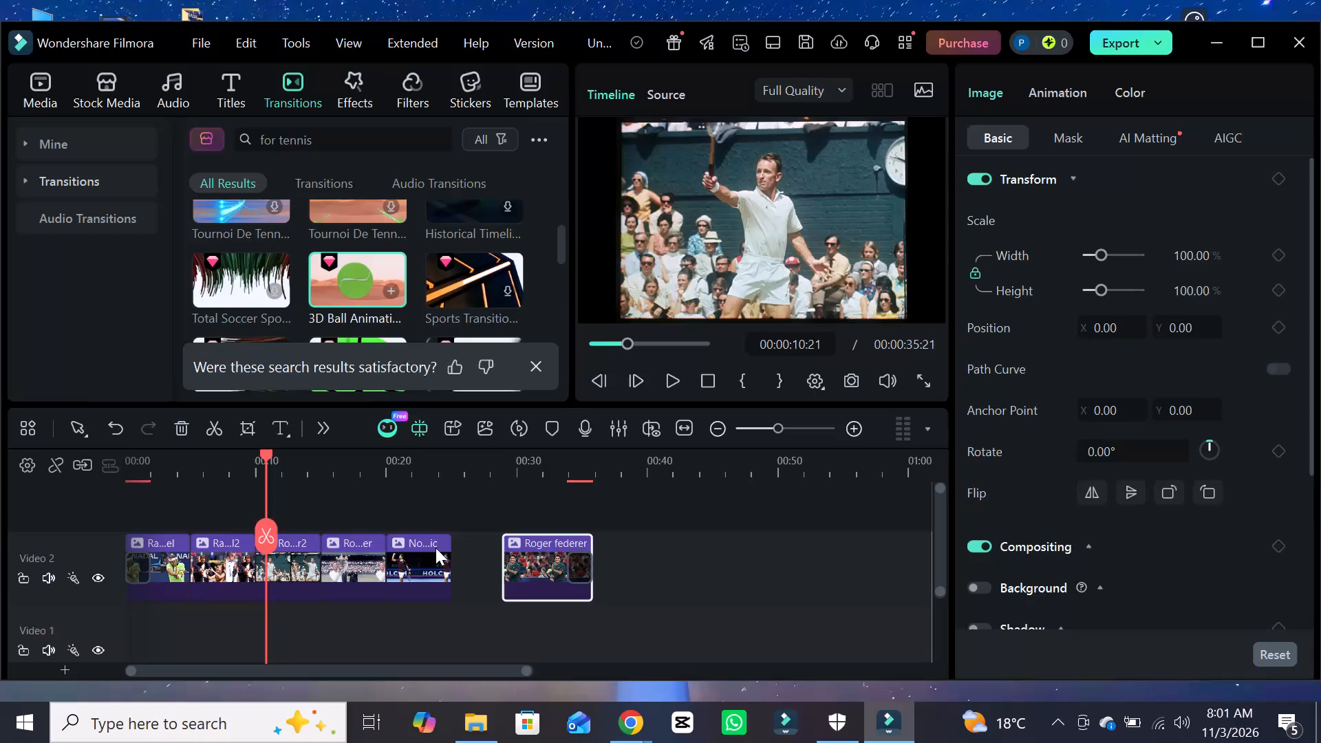
Play the timeline from the beginning to preview the first clips, pausing at about 00:00:09:06.
left_click_drag(275, 543, 168, 546)
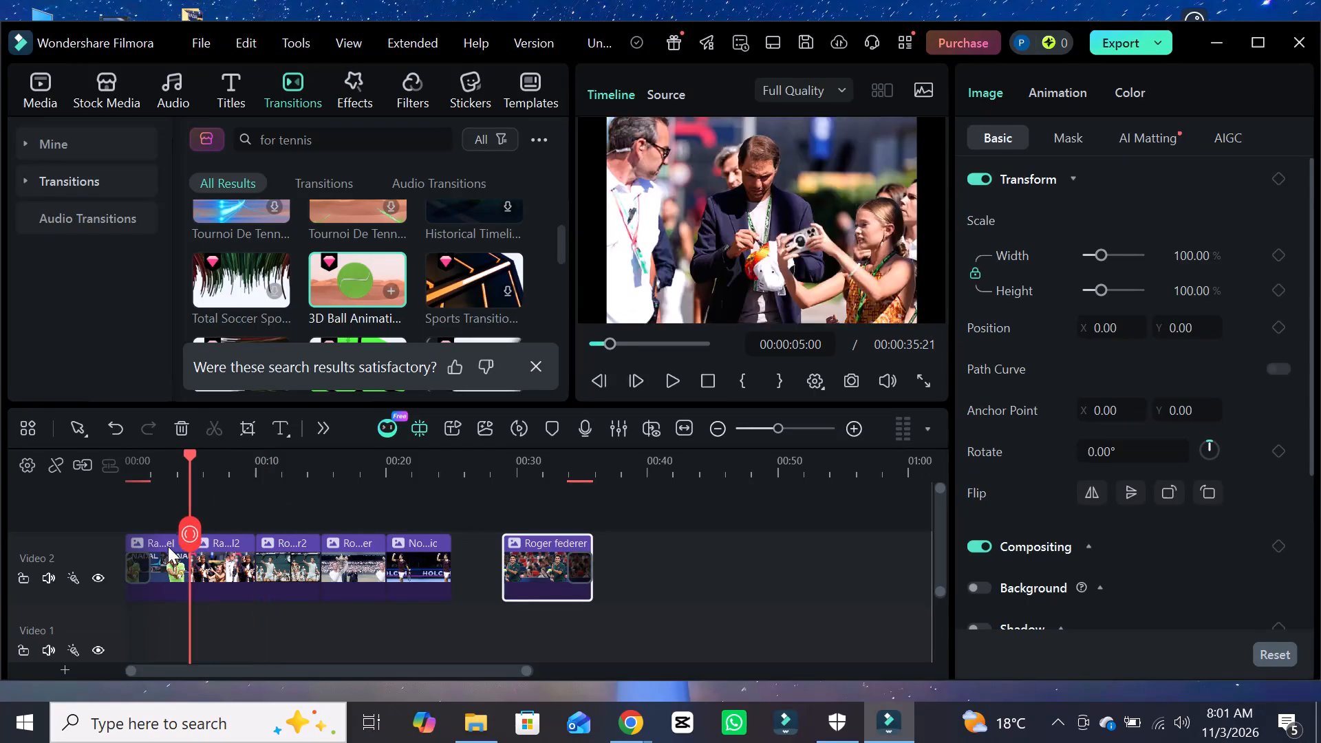
left_click_drag(168, 546, 124, 553)
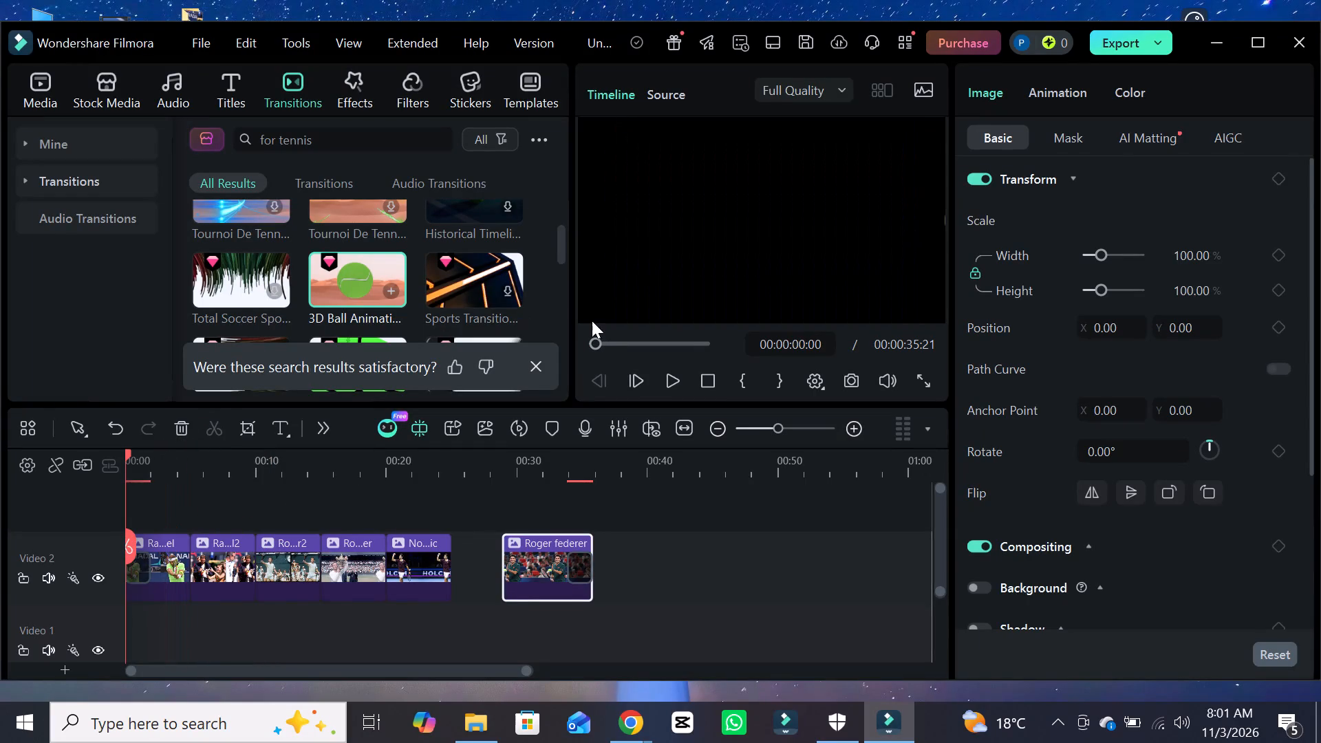
left_click(664, 374)
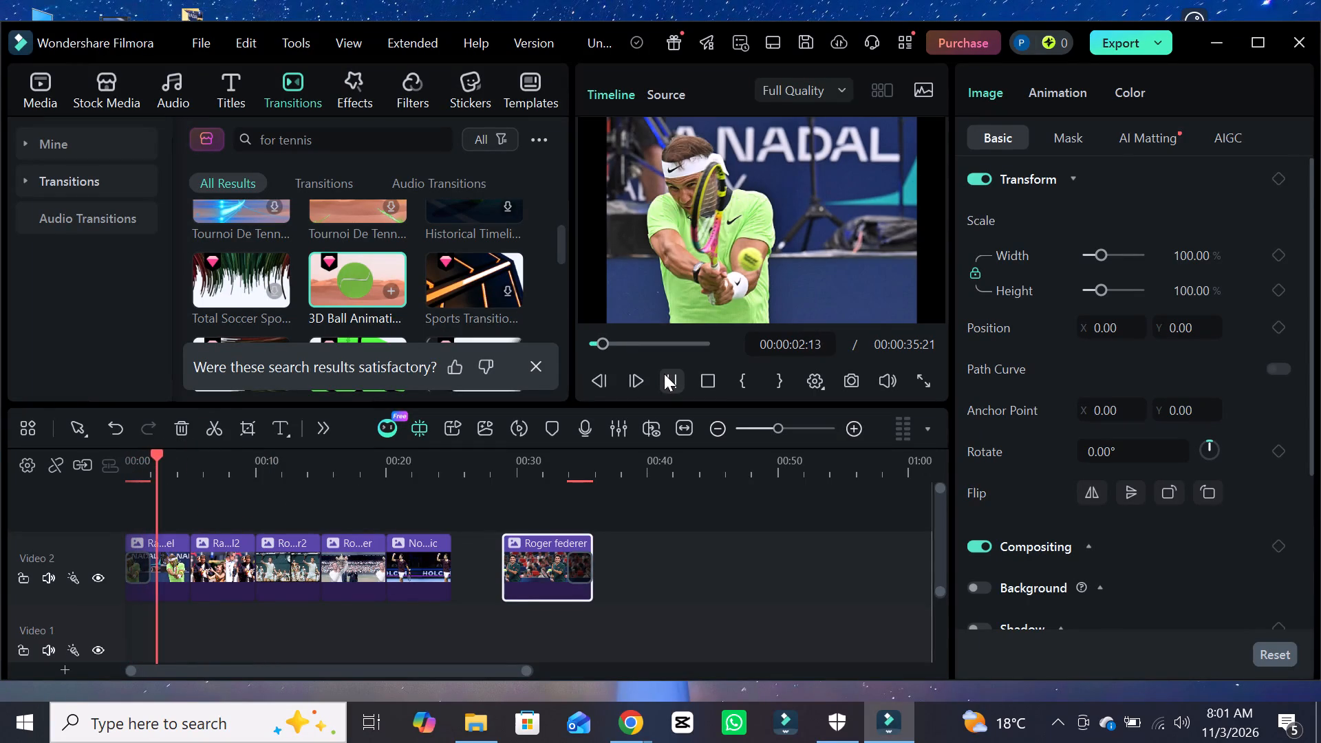
left_click(542, 376)
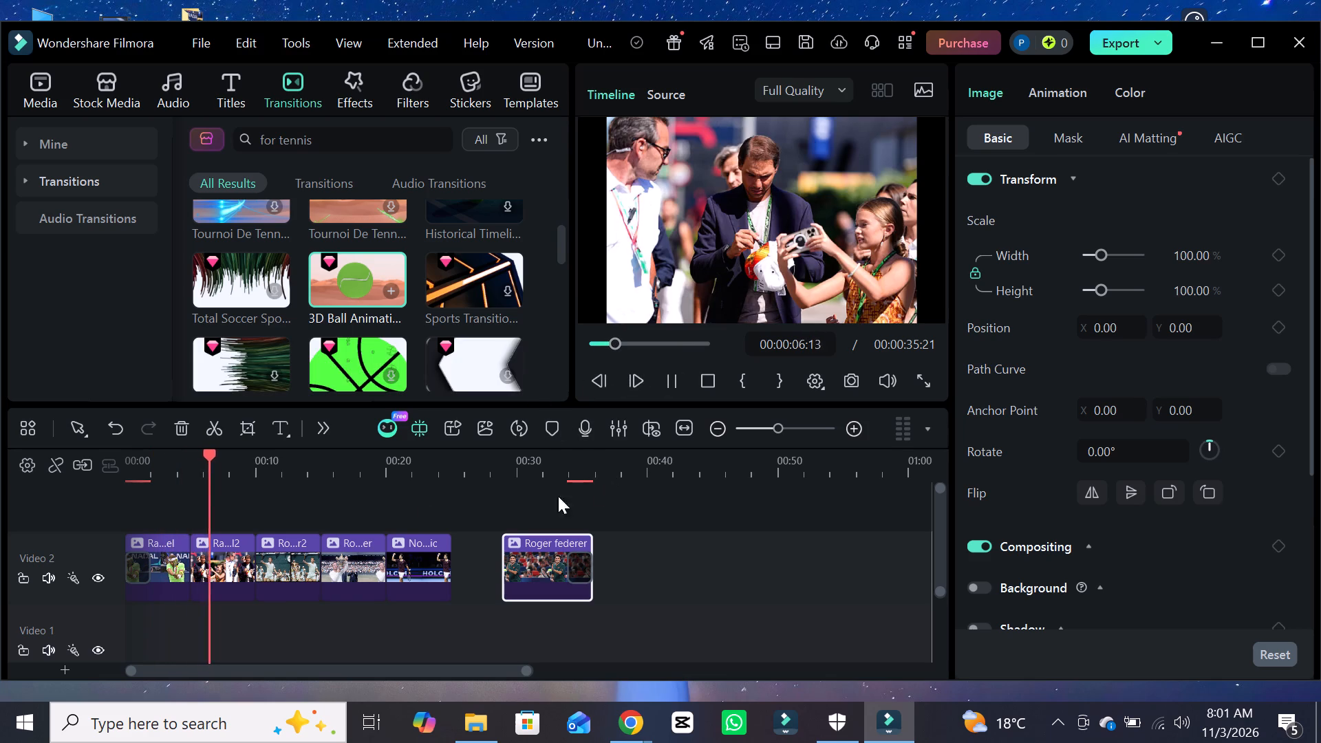
left_click(668, 383)
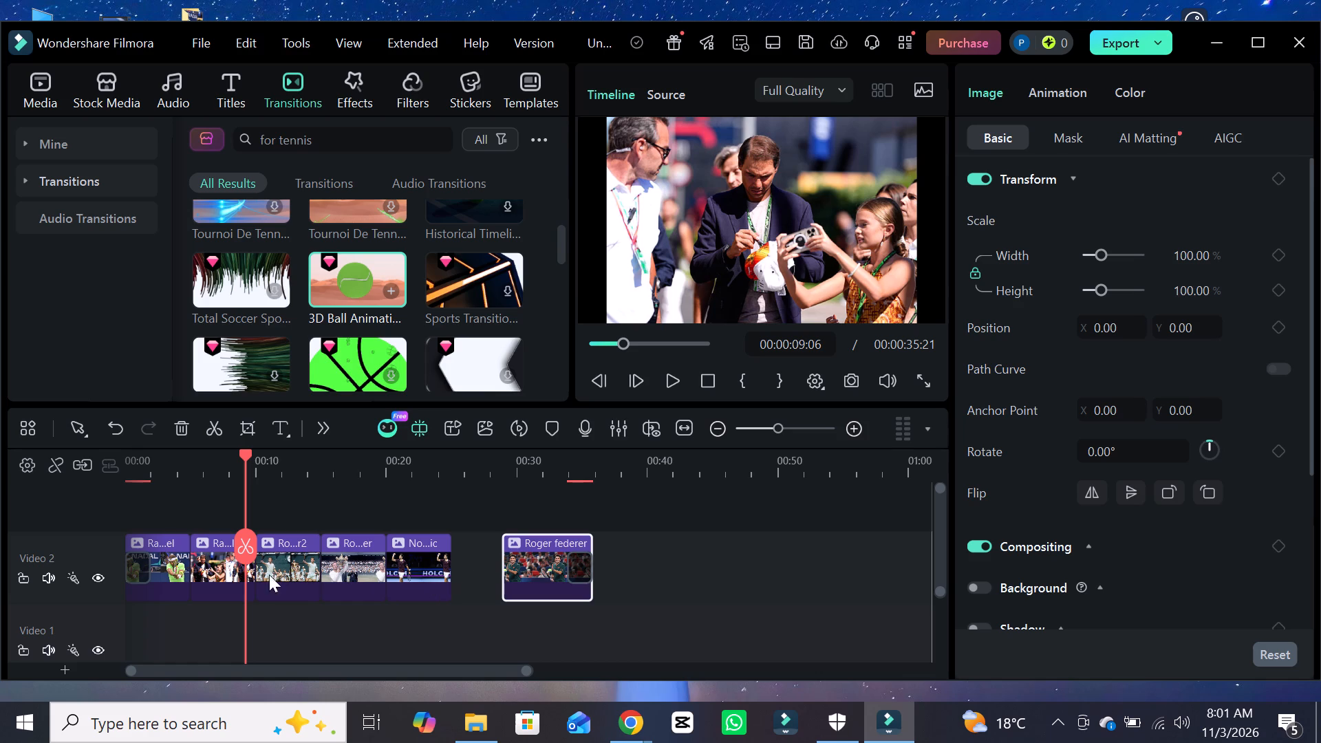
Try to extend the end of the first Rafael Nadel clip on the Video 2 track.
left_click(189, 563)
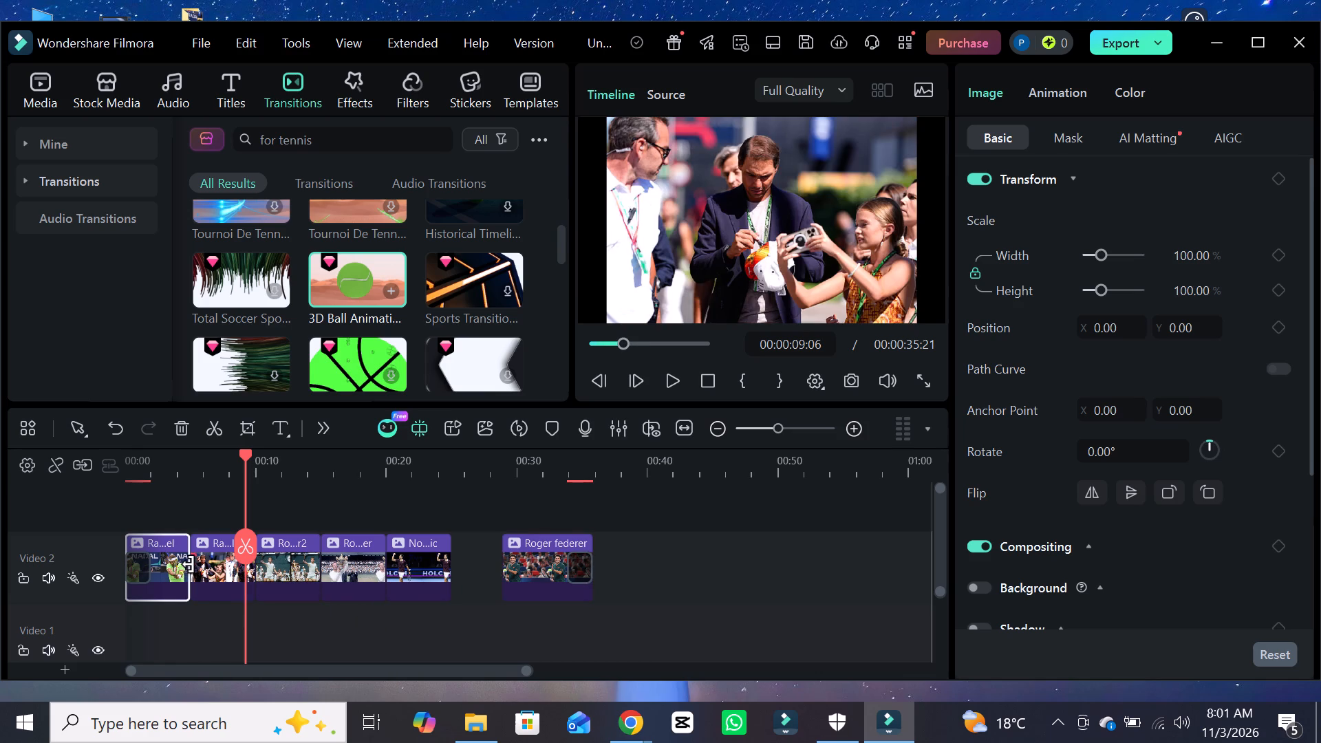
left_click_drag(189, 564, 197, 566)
Extend the Novak Djokovic clip's end to meet the Roger federer clip and trim its start to about 24 s.
left_click_drag(448, 554, 494, 548)
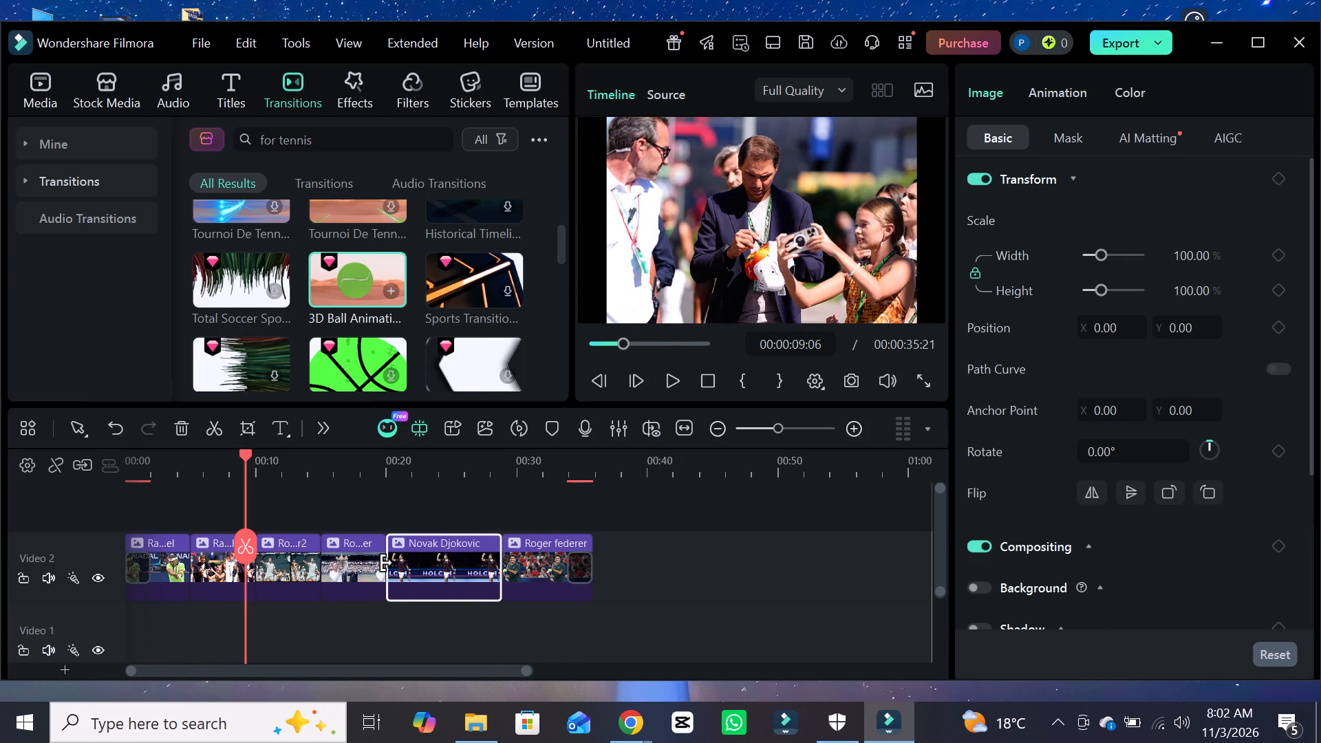
left_click_drag(387, 563, 445, 560)
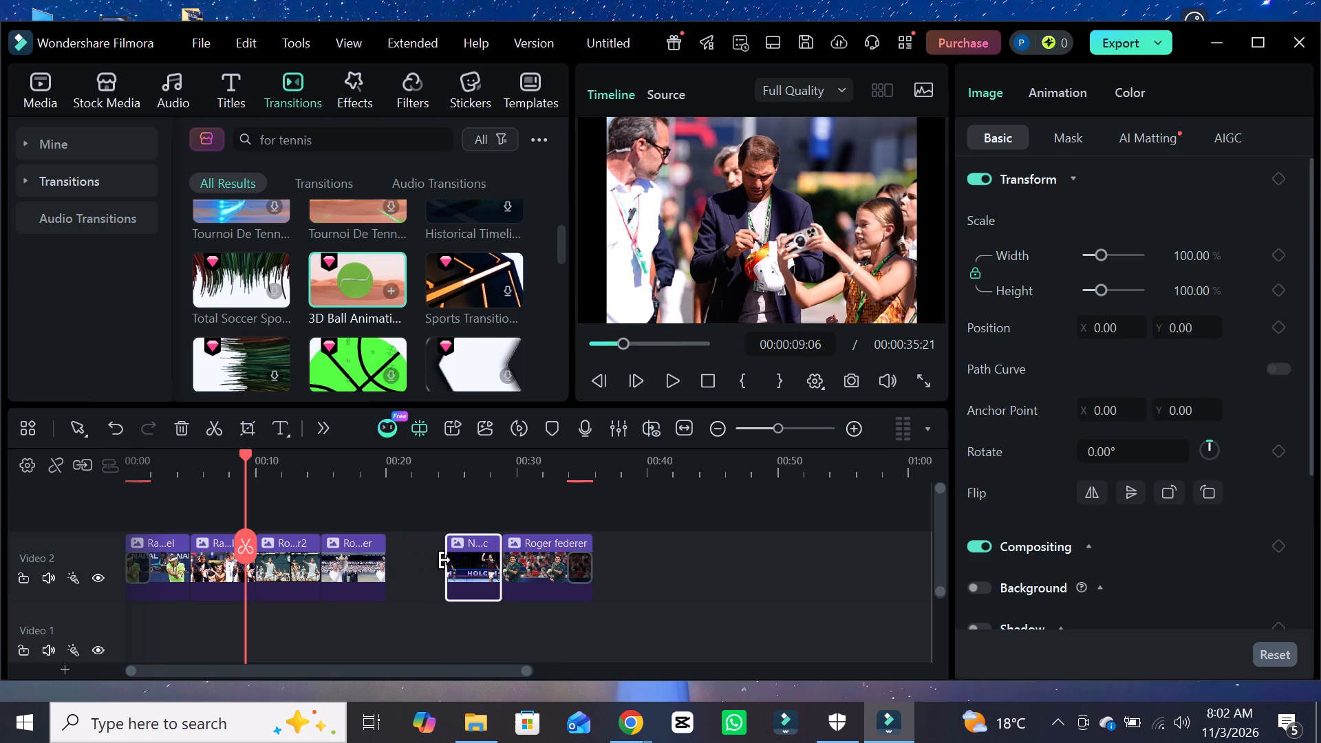
Extend the Rod laver clip's end to meet the Novak Djokovic clip and trim its start to about 20 s.
left_click_drag(385, 562, 418, 561)
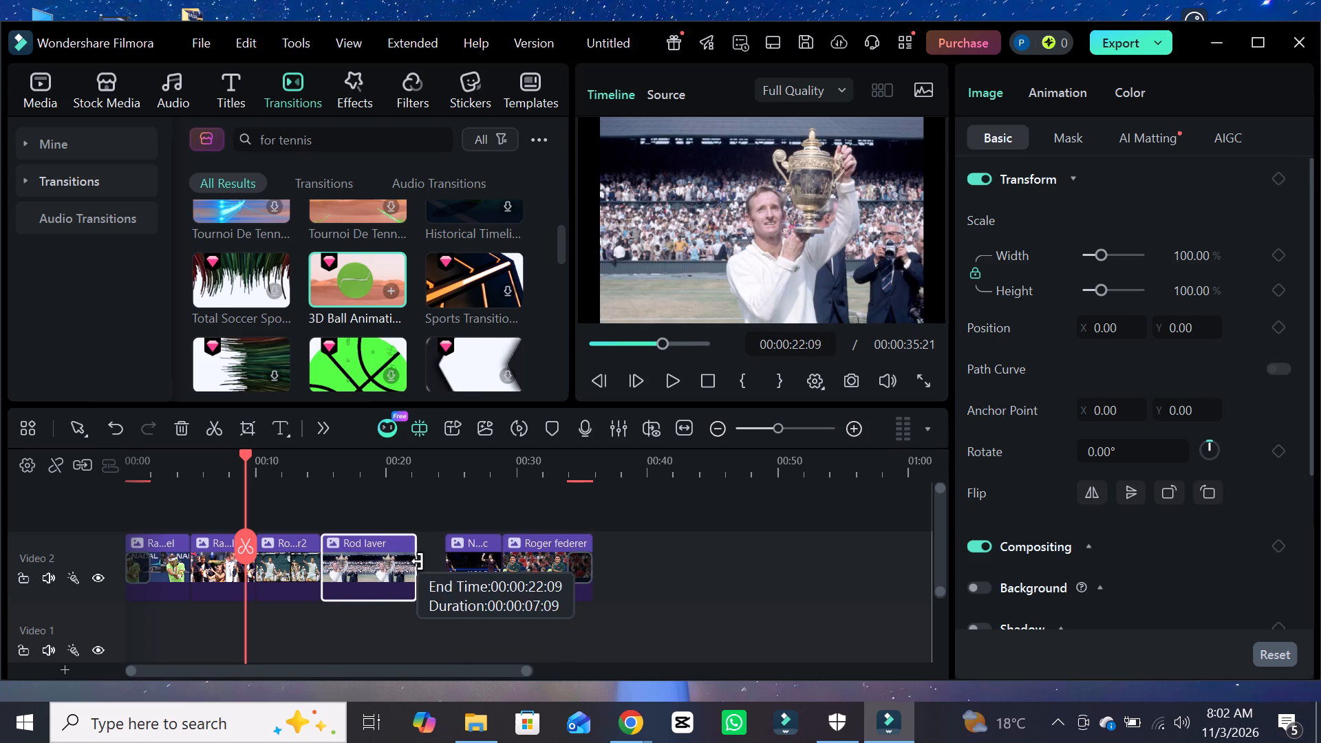
left_click_drag(418, 561, 444, 561)
left_click_drag(321, 569, 391, 554)
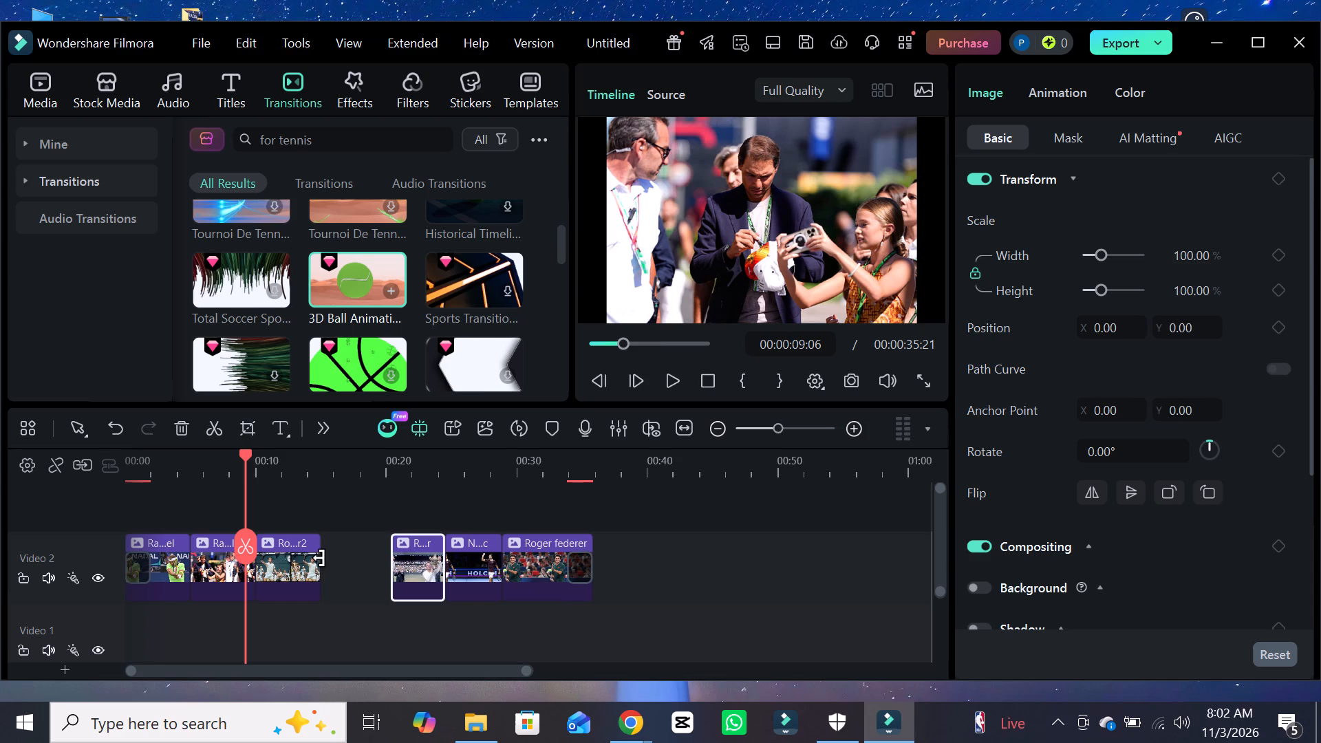
Extend the Rod laver2 clip's end to just before the Rod laver clip and trim its start to about 15 s.
left_click_drag(319, 558, 383, 549)
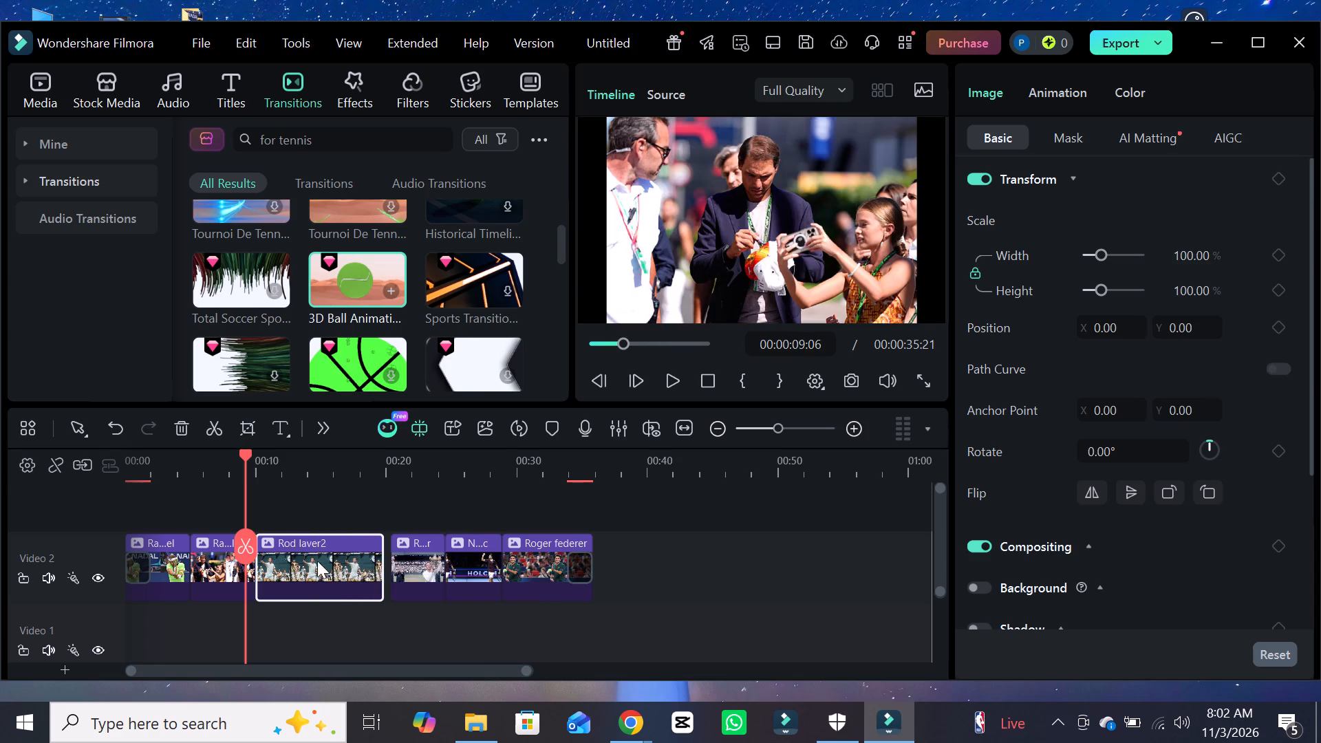
left_click_drag(261, 567, 311, 551)
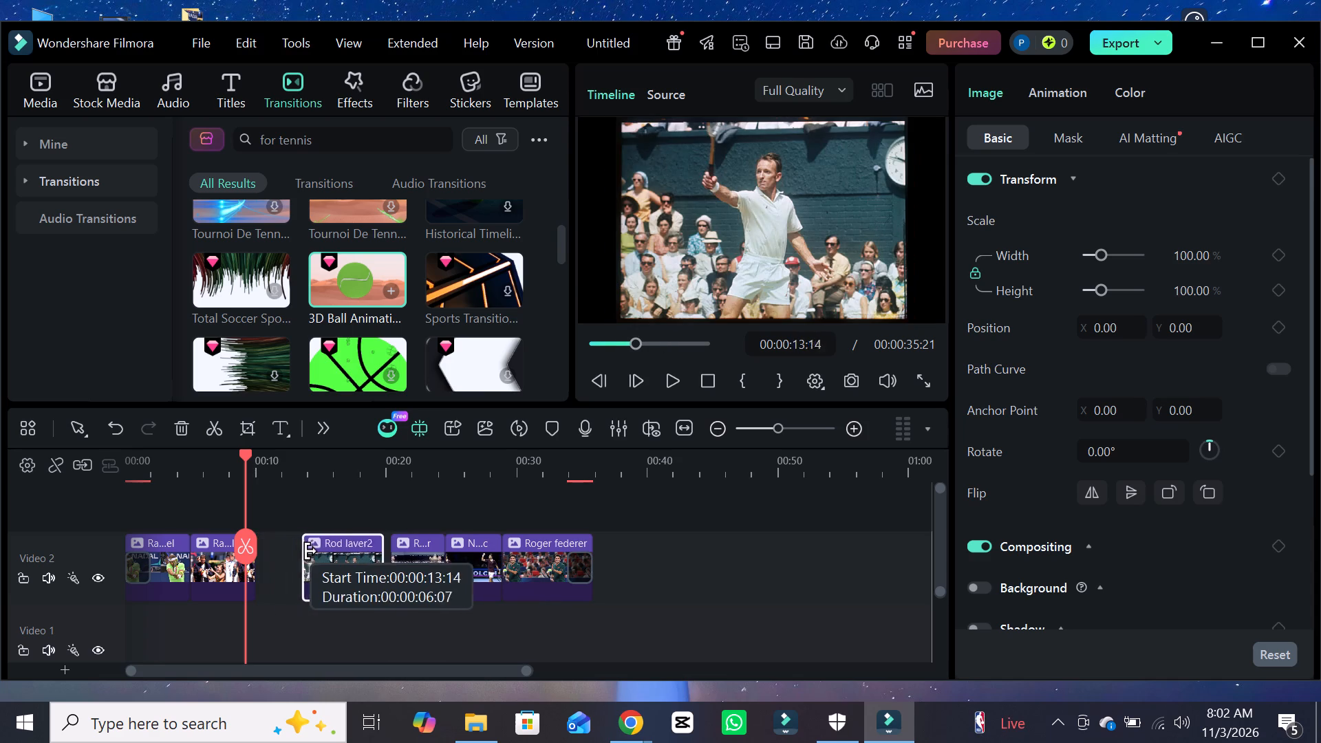
left_click_drag(311, 551, 330, 548)
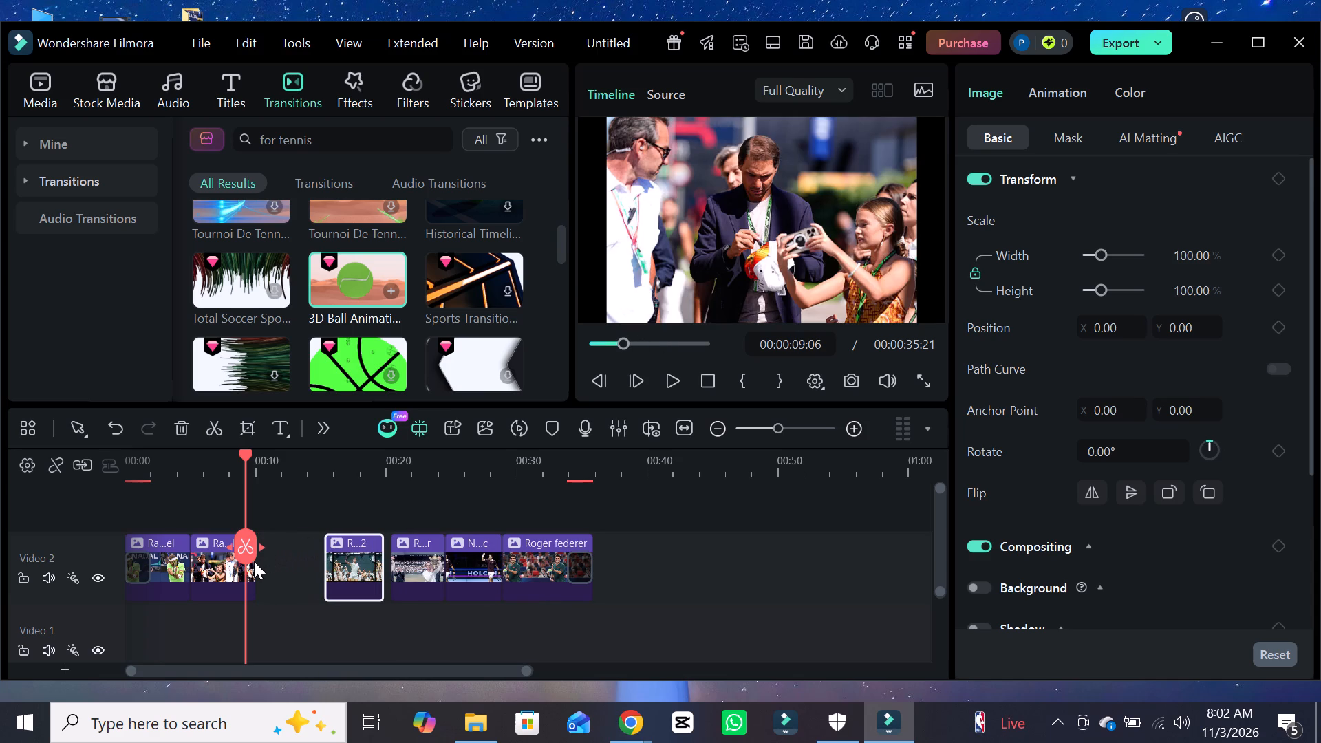
Extend the Rafael Nadel2 clip's end to meet the Rod laver2 clip and trim its start to about 11 s.
left_click_drag(250, 568, 296, 551)
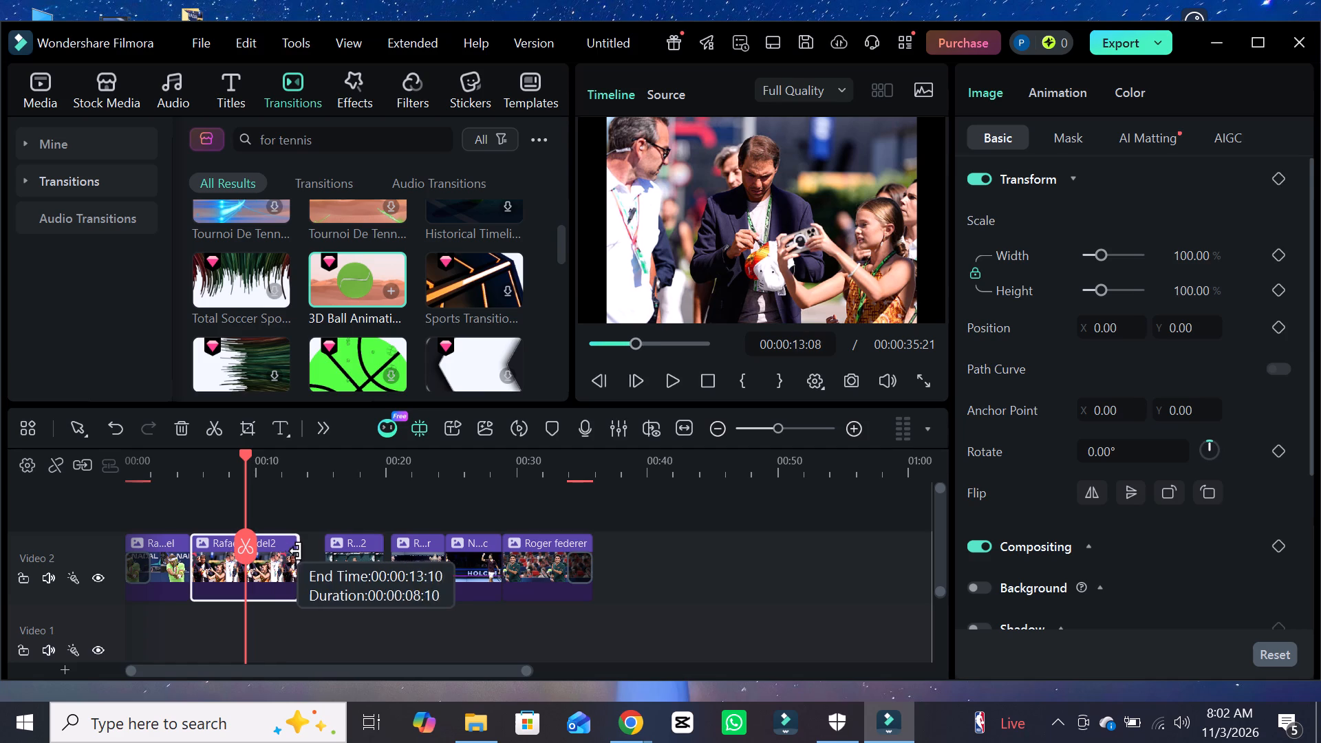
left_click_drag(296, 551, 325, 551)
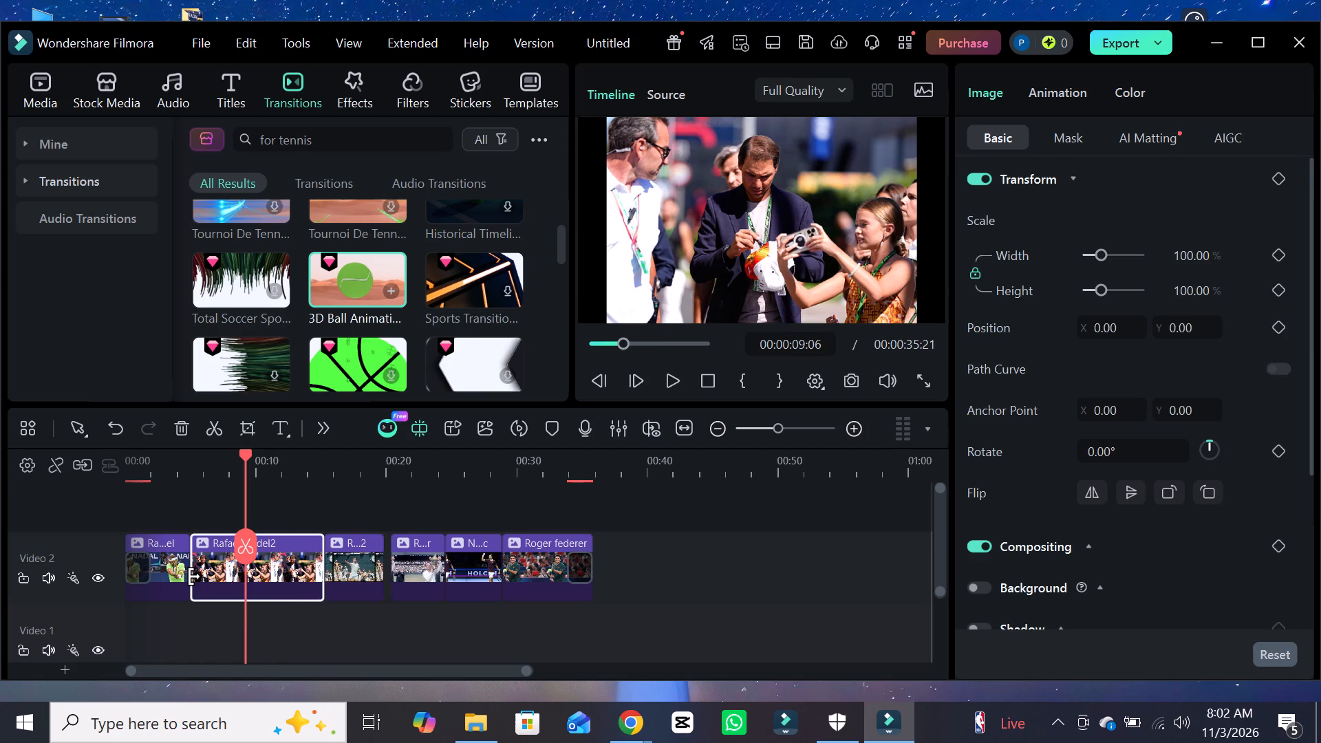
left_click_drag(195, 577, 270, 572)
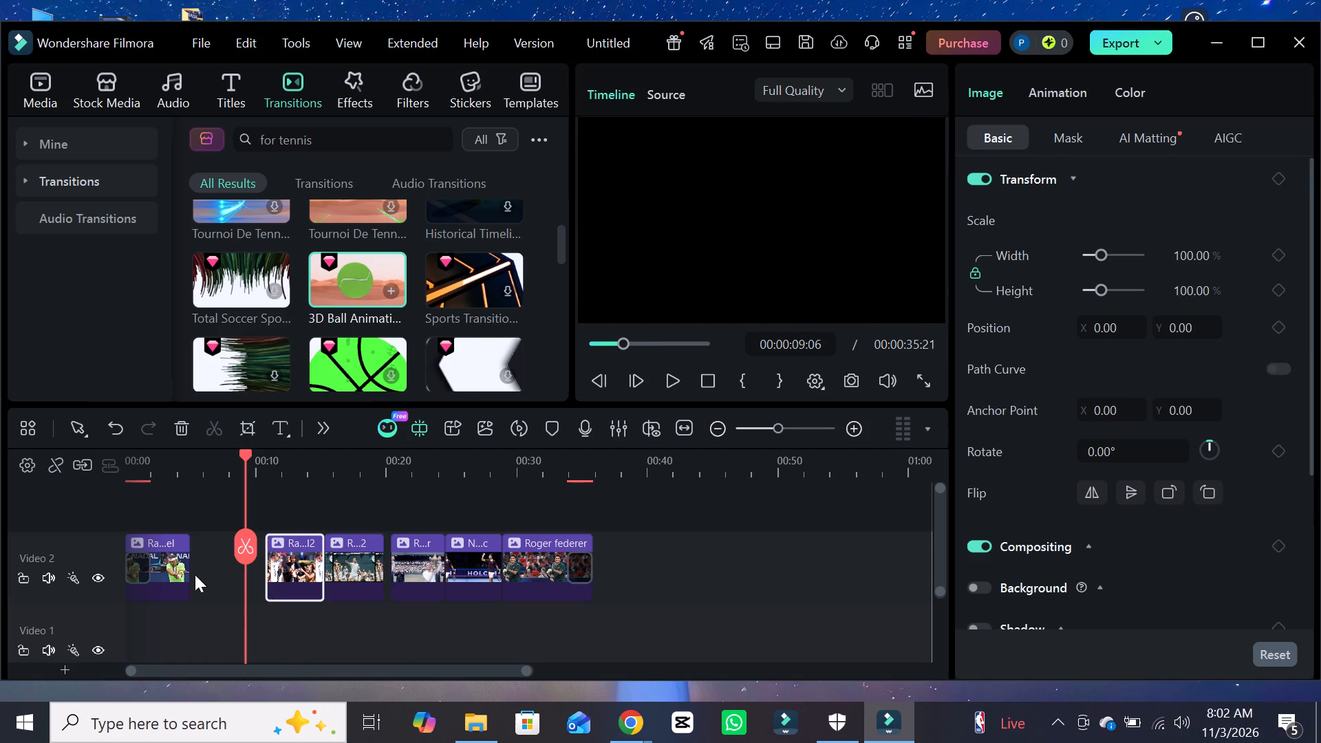
Extend the end of the first Rafael Nadel clip to meet the Rafael Nadel2 clip.
left_click_drag(186, 576, 257, 573)
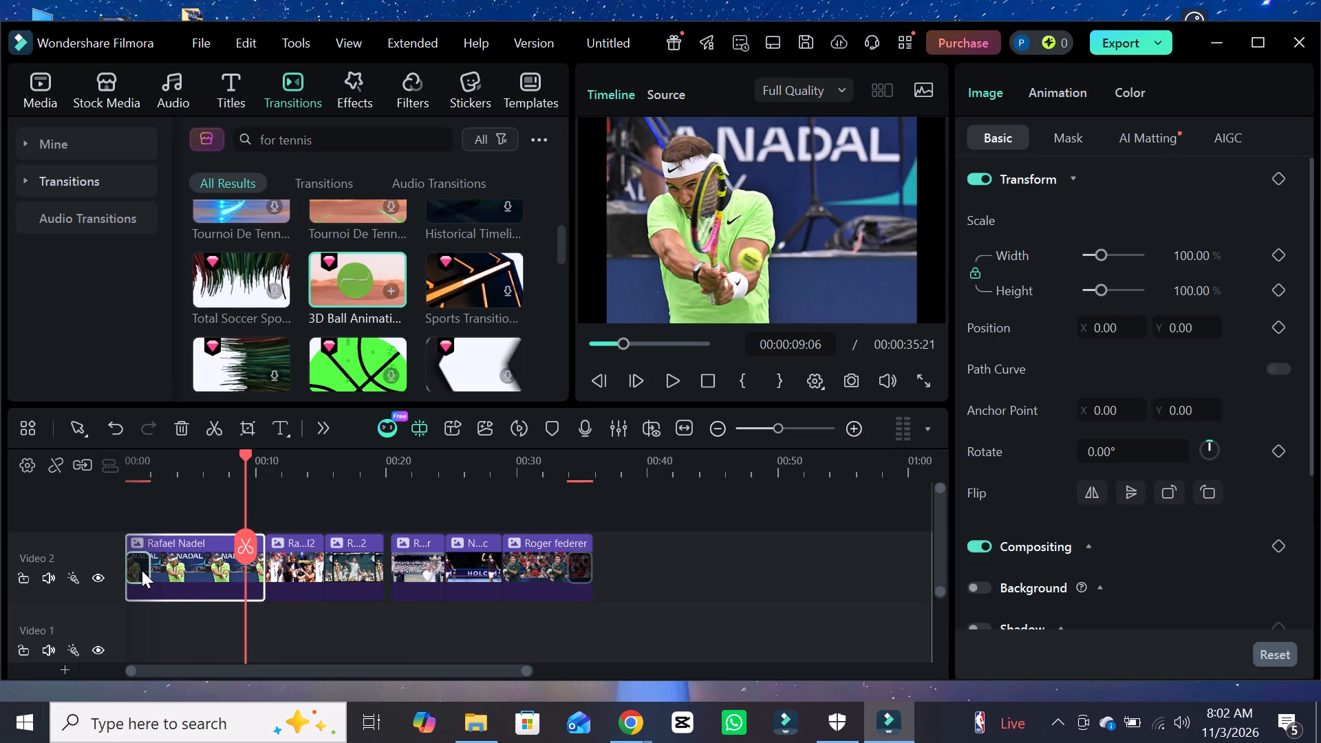
Lengthen the transition at the start of the first Rafael Nadel clip to 00:00:04:09.
left_click_drag(151, 570, 182, 570)
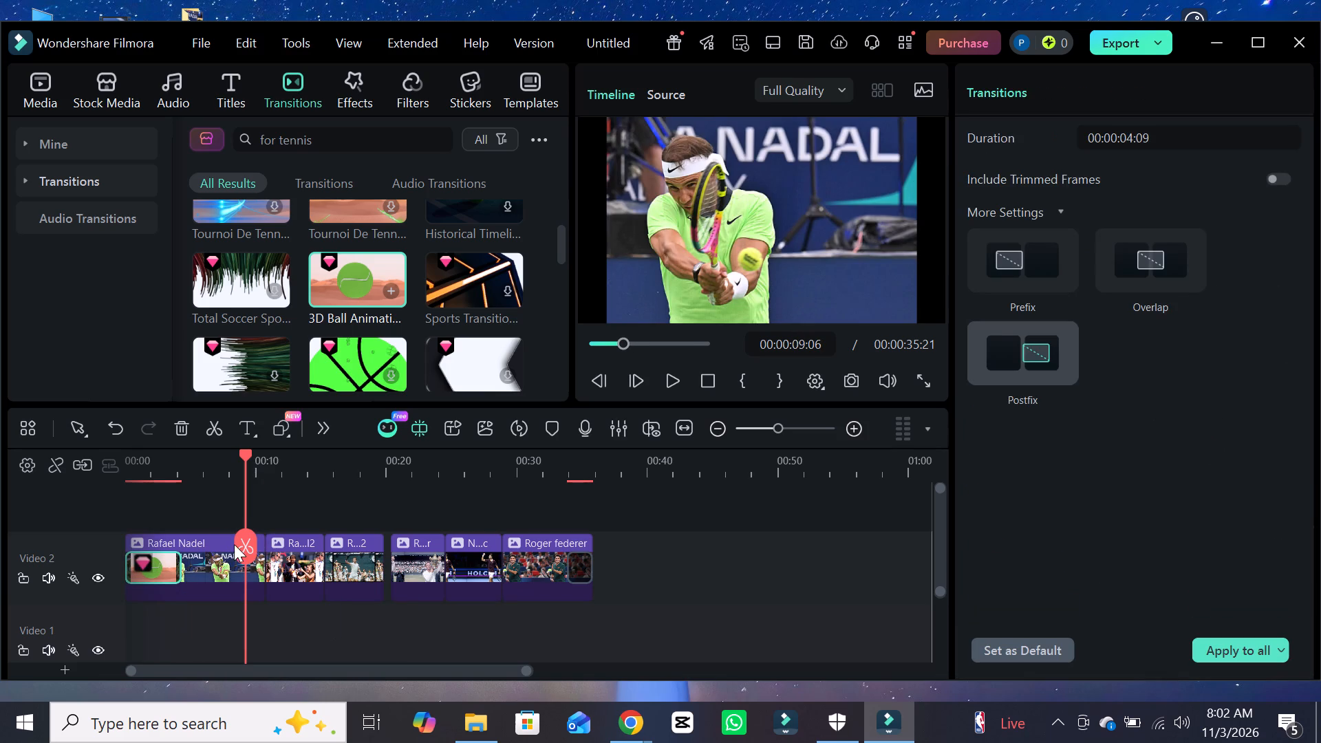
Play the opening from the beginning and replay it to review the lengthened transition on the first Rafael Nadel clip.
left_click_drag(239, 543, 111, 537)
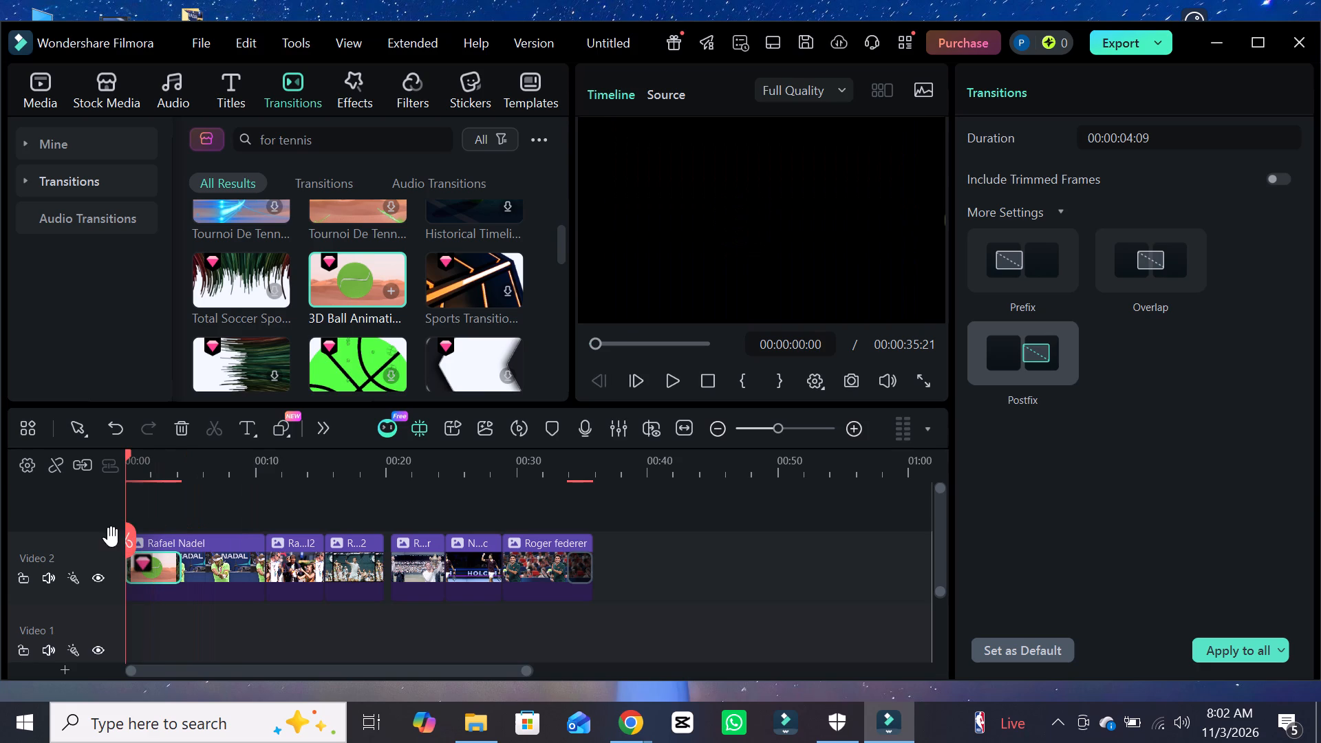
left_click(669, 378)
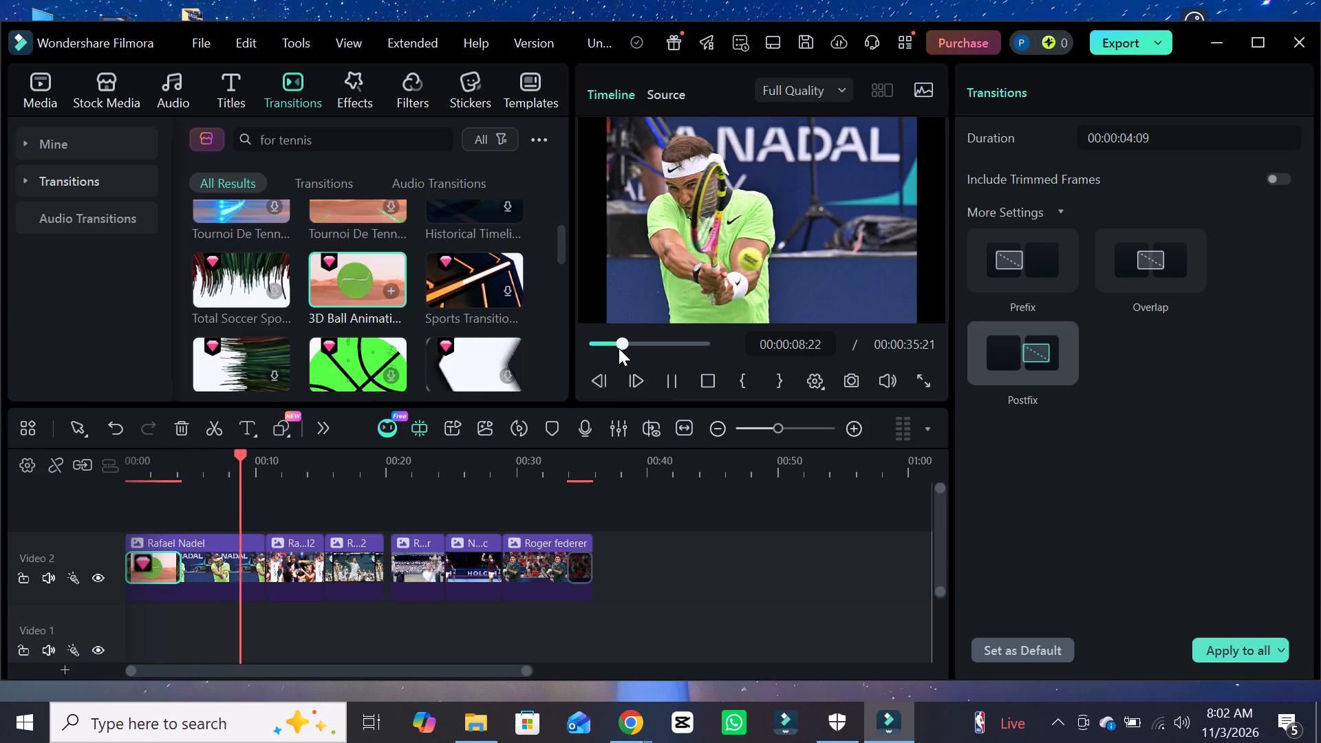
left_click_drag(619, 348, 557, 361)
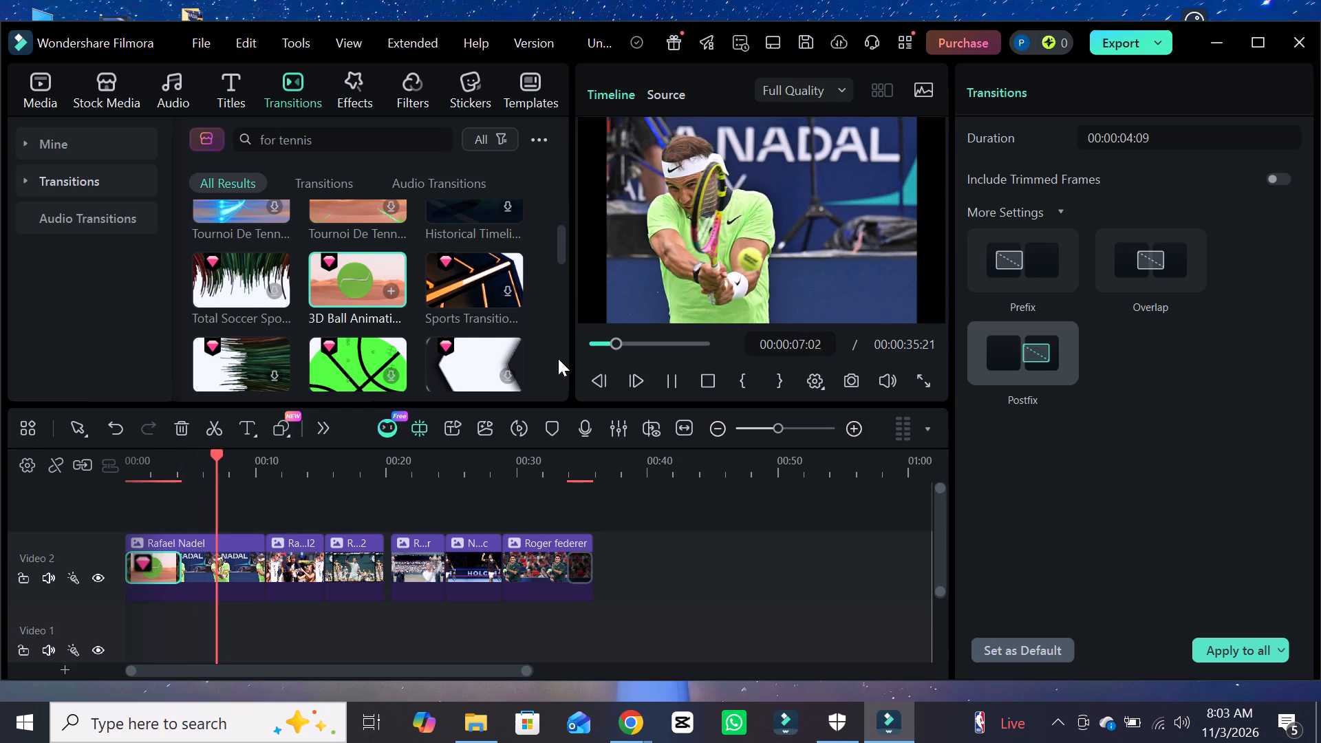
left_click_drag(616, 343, 599, 348)
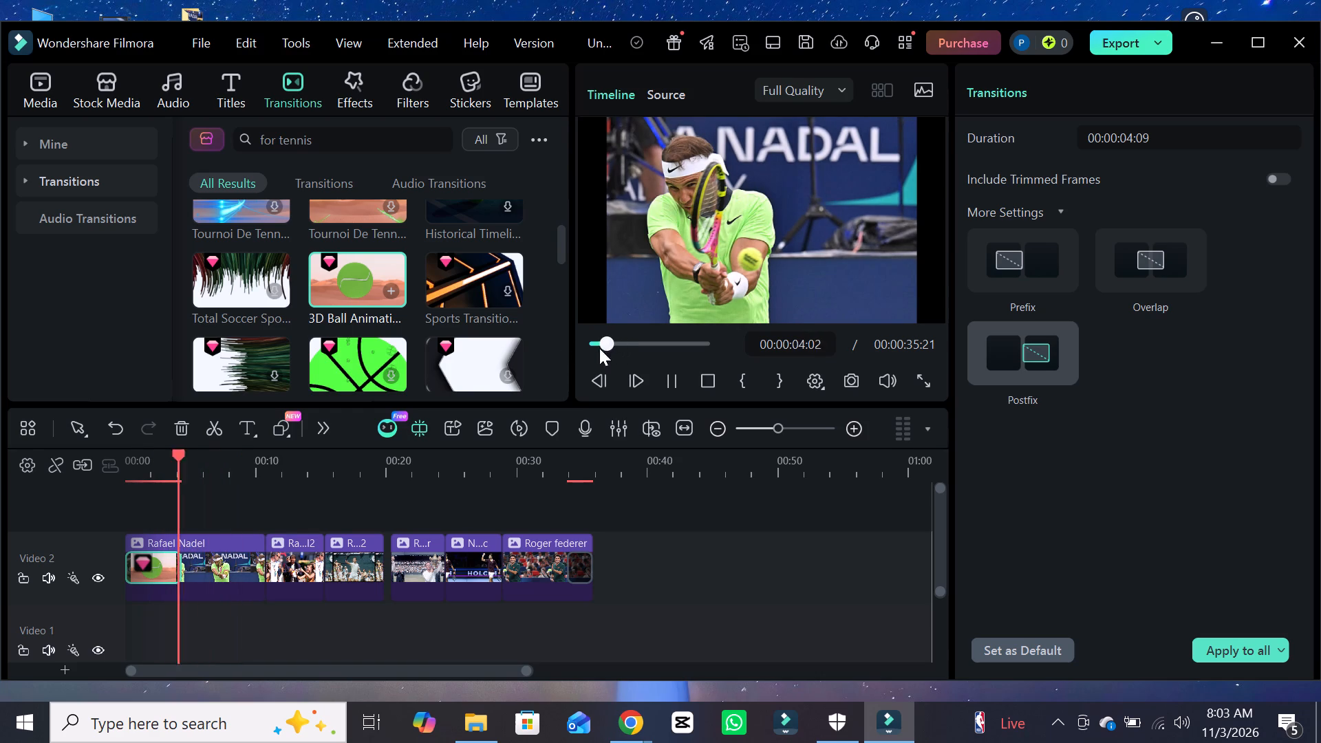
left_click_drag(599, 348, 581, 352)
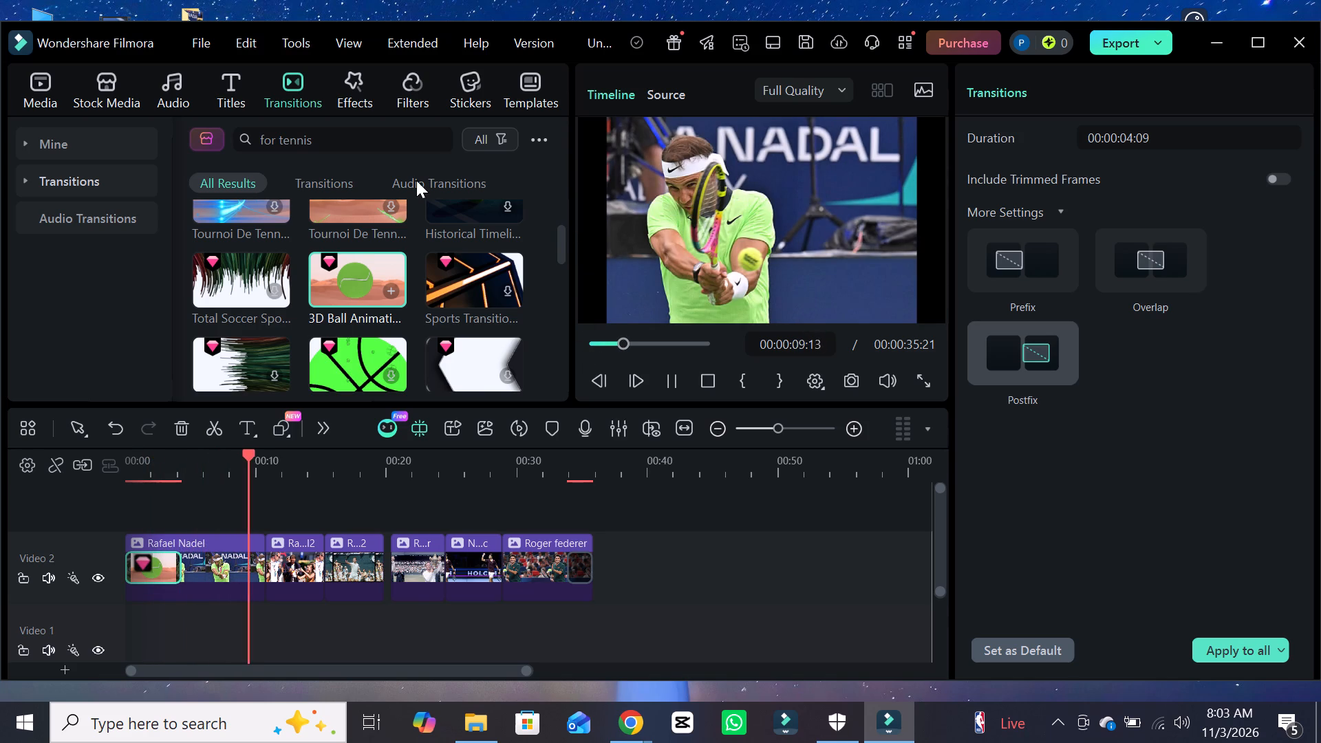
Open the Effects library and pause the preview at about 00:00:19:14.
double_click(367, 96)
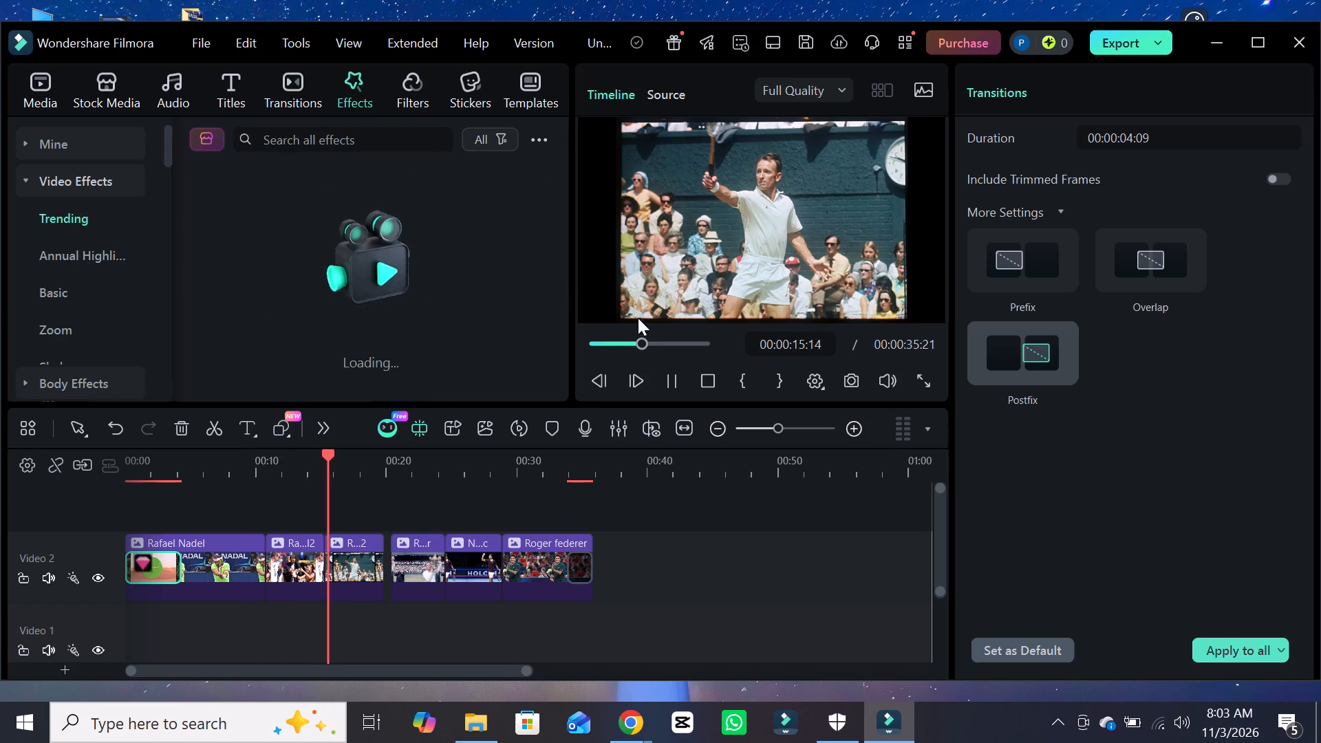
left_click(669, 376)
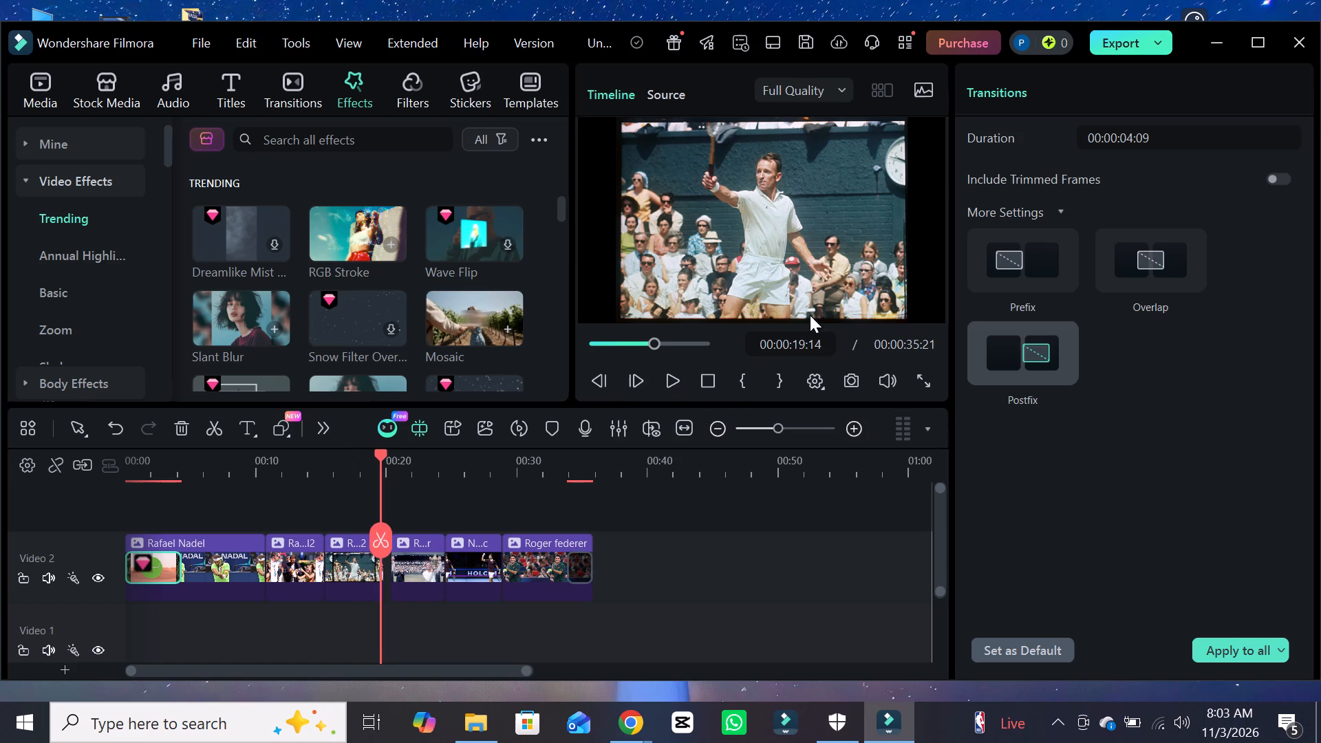
Switch to the desktop and launch Kuro.
left_click(1207, 36)
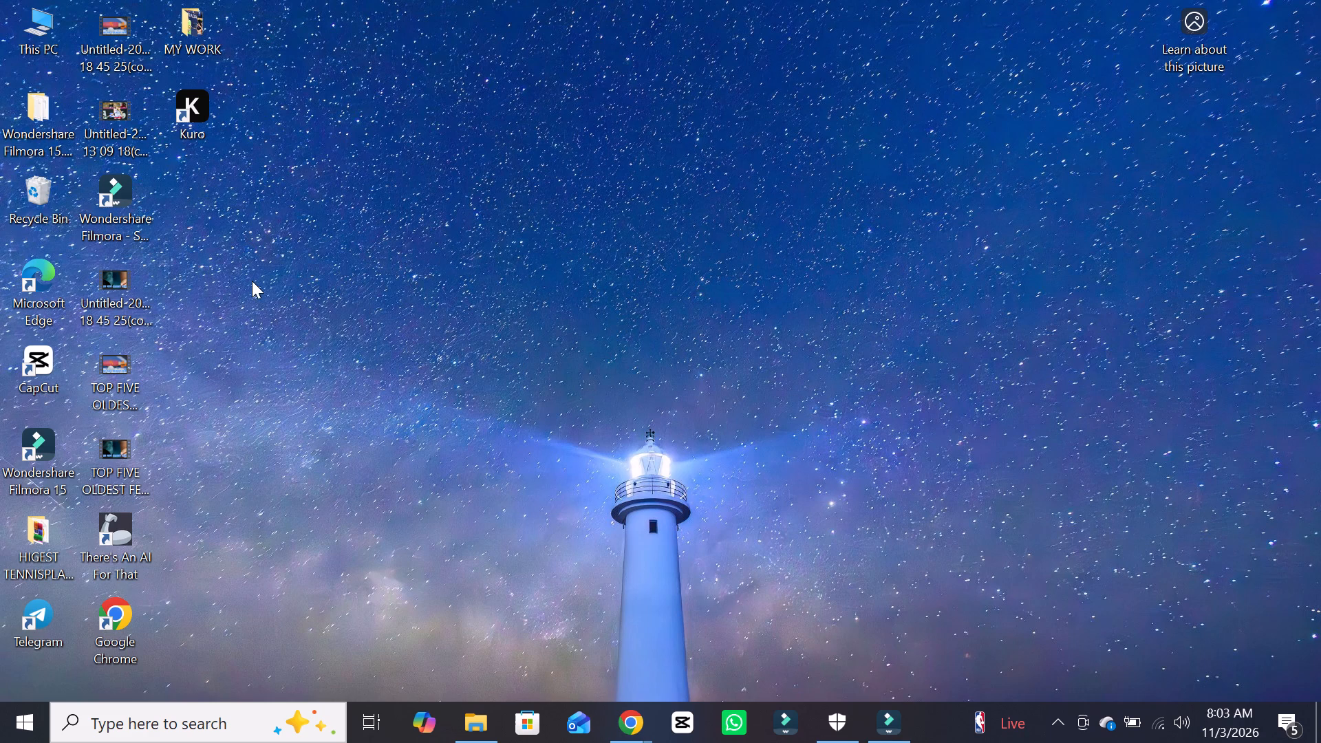
triple_click(210, 117)
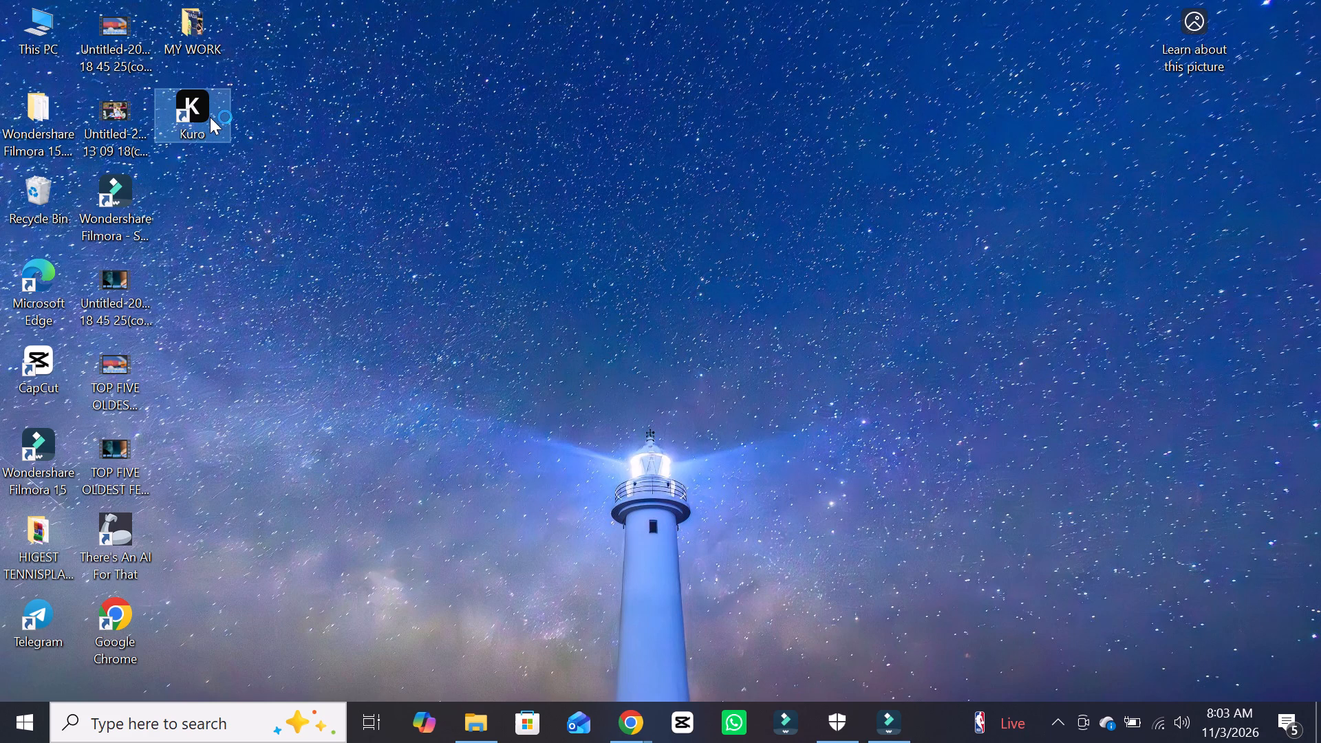
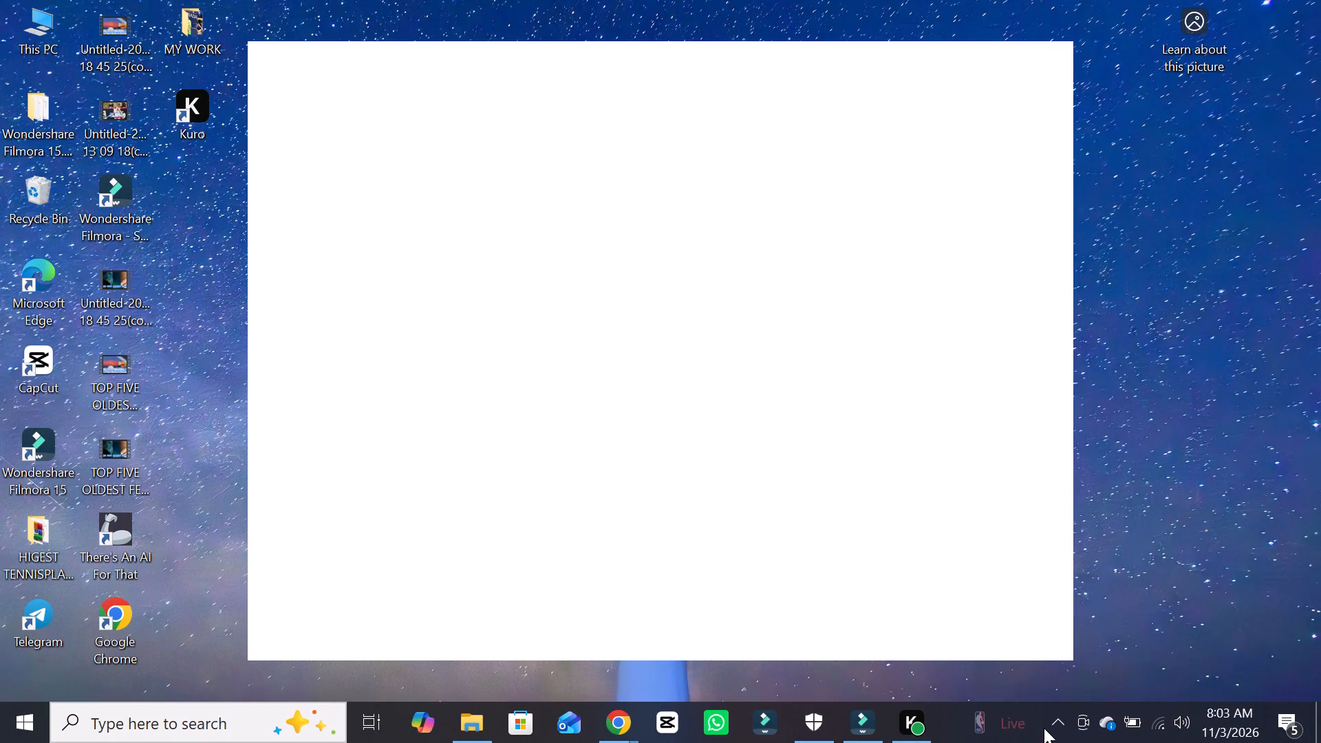
Switch back to Filmora and preview the Mosaic effect from the Trending video effects.
left_click(870, 742)
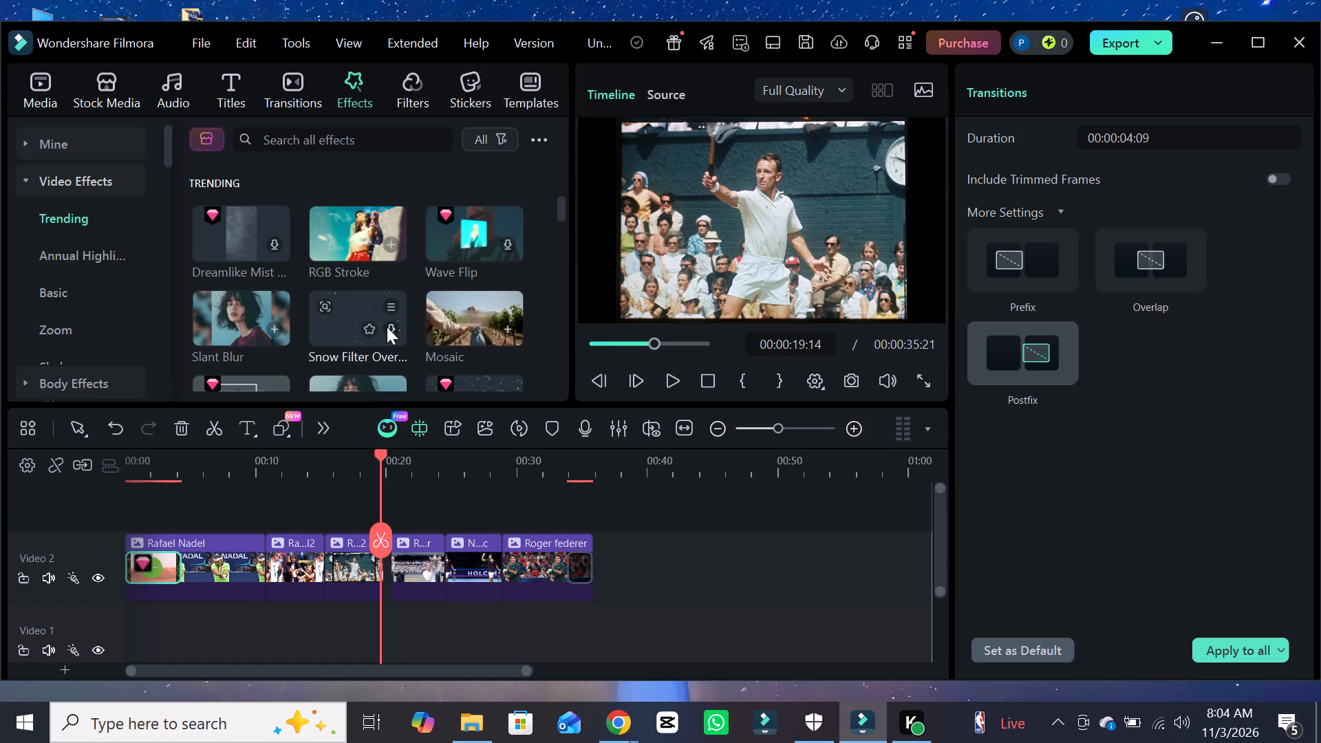
left_click(480, 314)
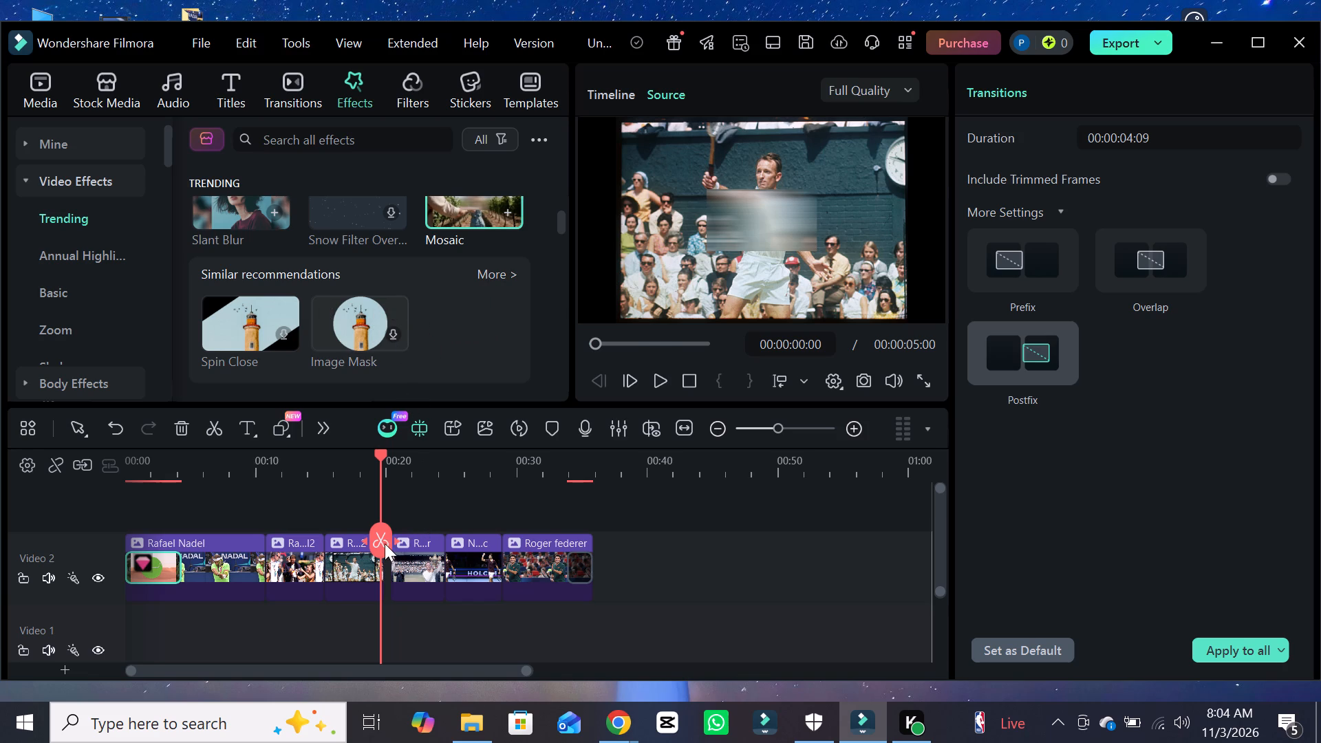
Play the section from about 00:00:15:22, and extend the start of the Rod laver trophy clip to meet the preceding clip, closing the gap.
left_click_drag(385, 543, 332, 548)
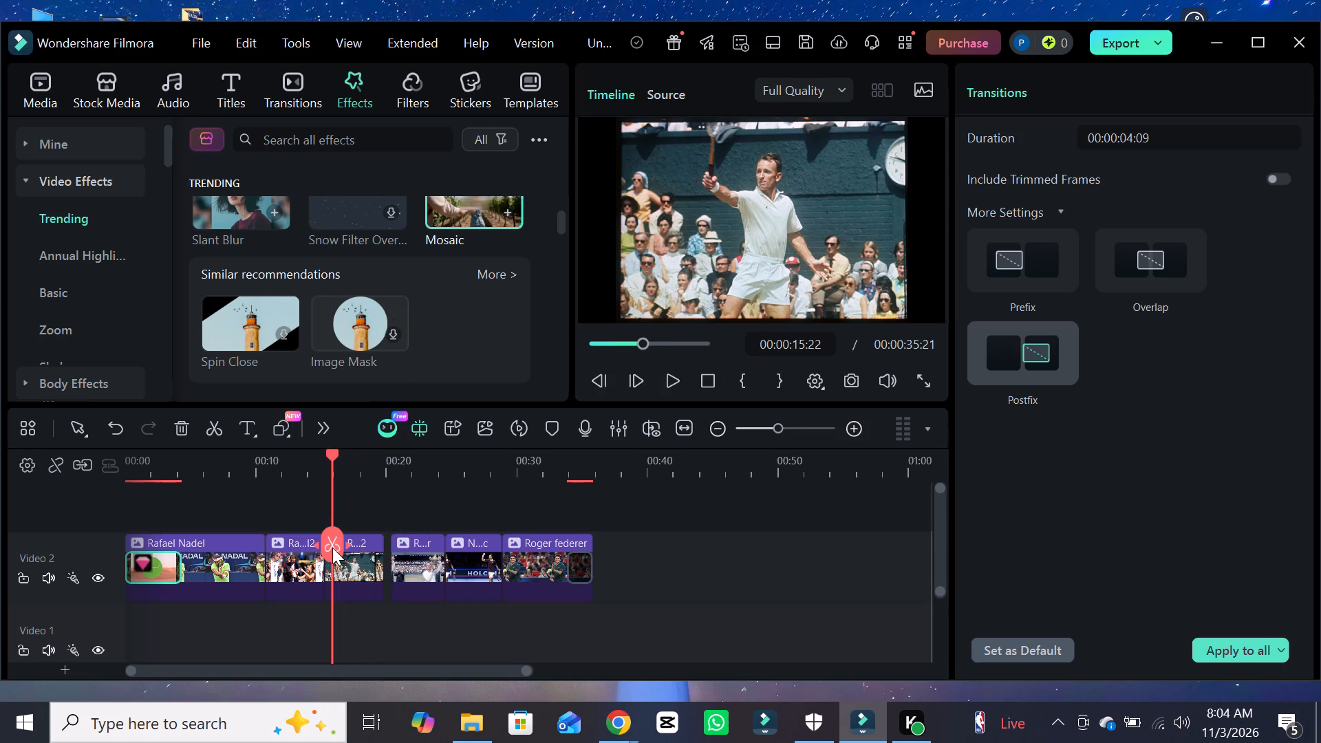
left_click(680, 380)
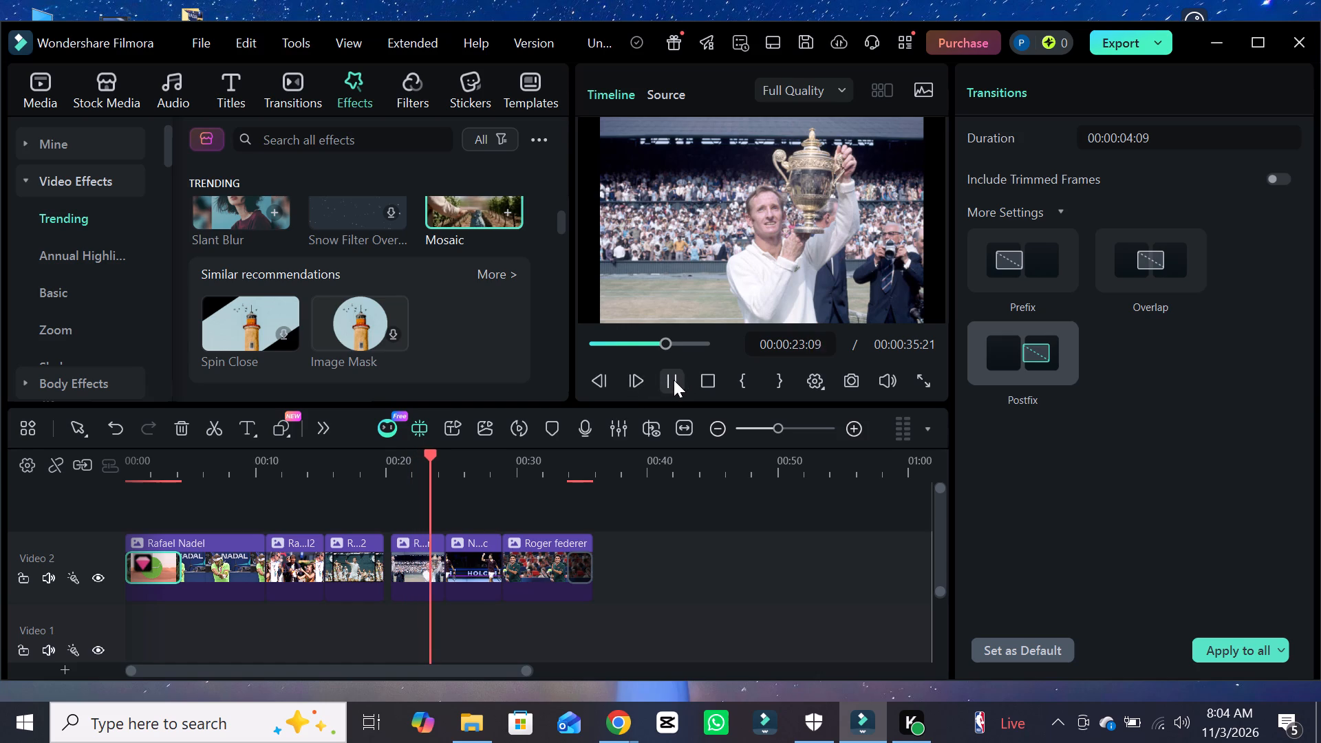
left_click(674, 380)
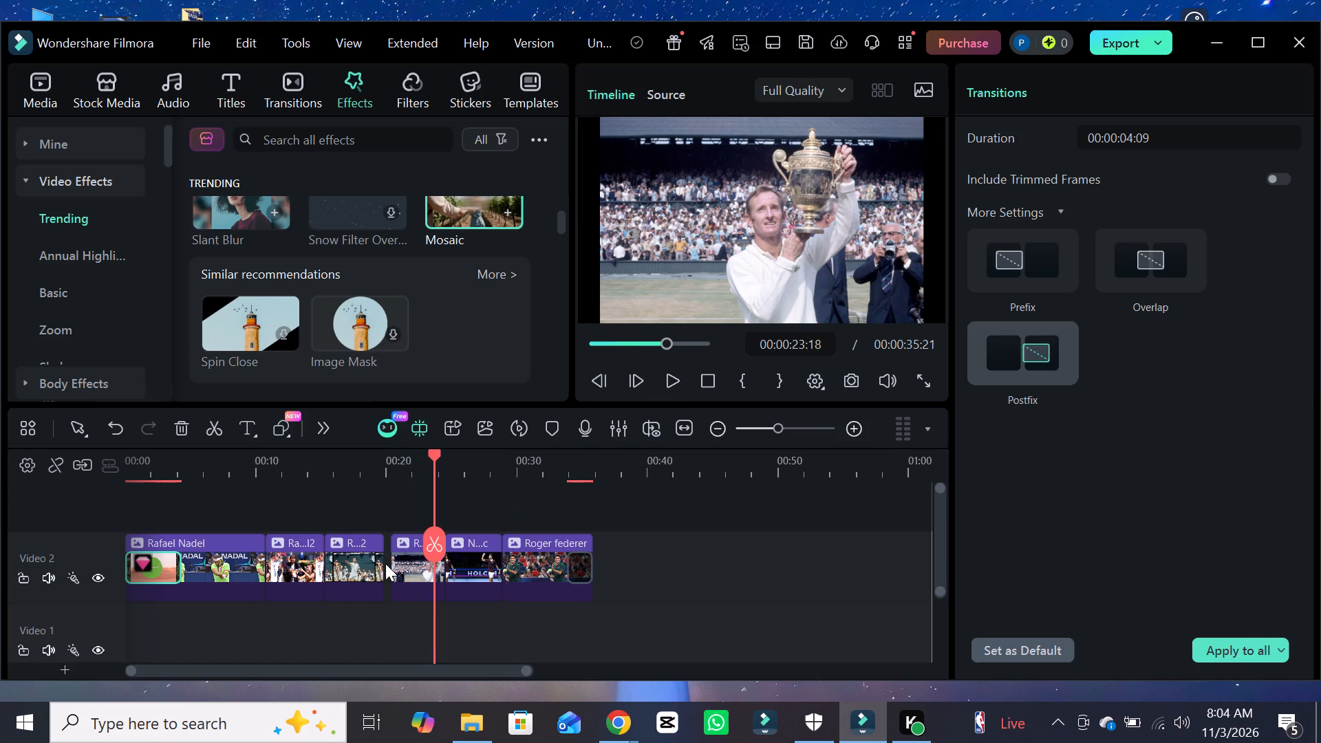
left_click_drag(394, 563, 381, 563)
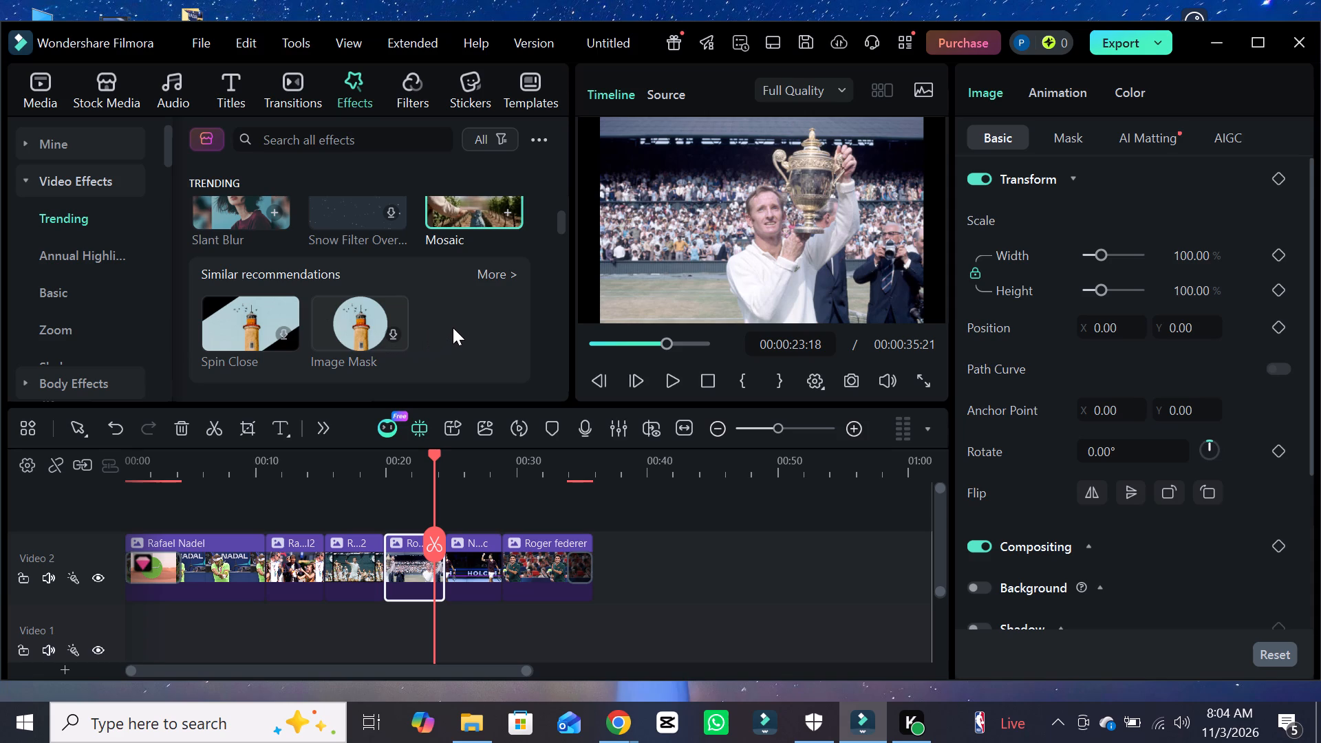
Browse the Trending video effects from Mosaic down to the music overlay and spotlight effects.
left_click(564, 228)
left_click_drag(564, 228, 563, 219)
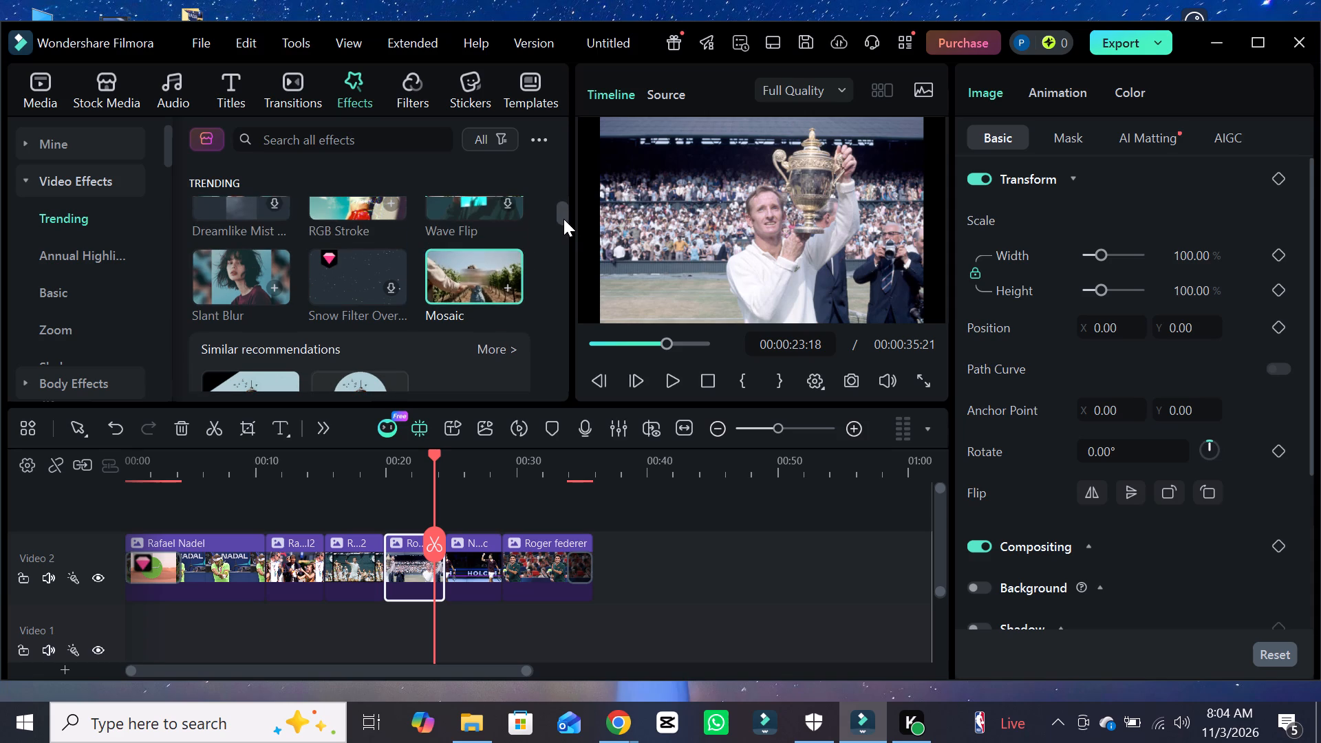
left_click_drag(563, 219, 563, 219)
left_click_drag(563, 219, 560, 252)
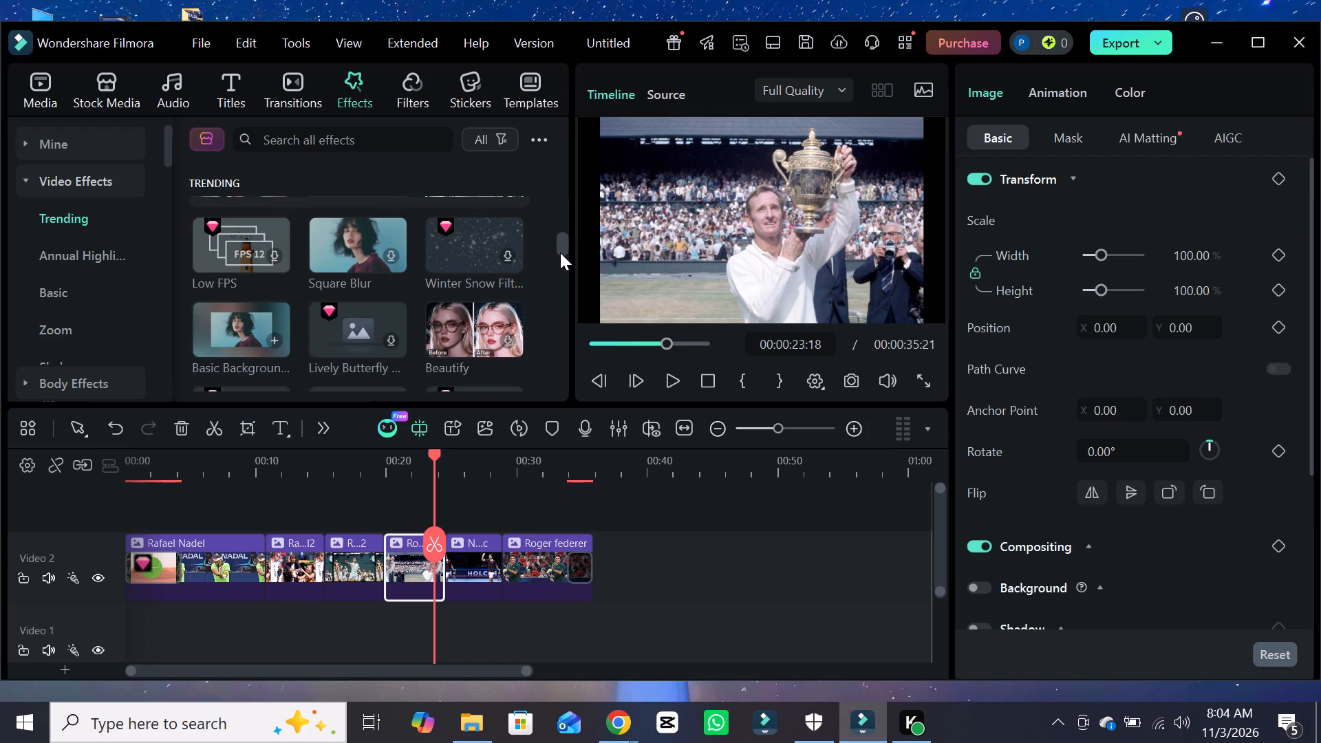
left_click_drag(560, 252, 560, 266)
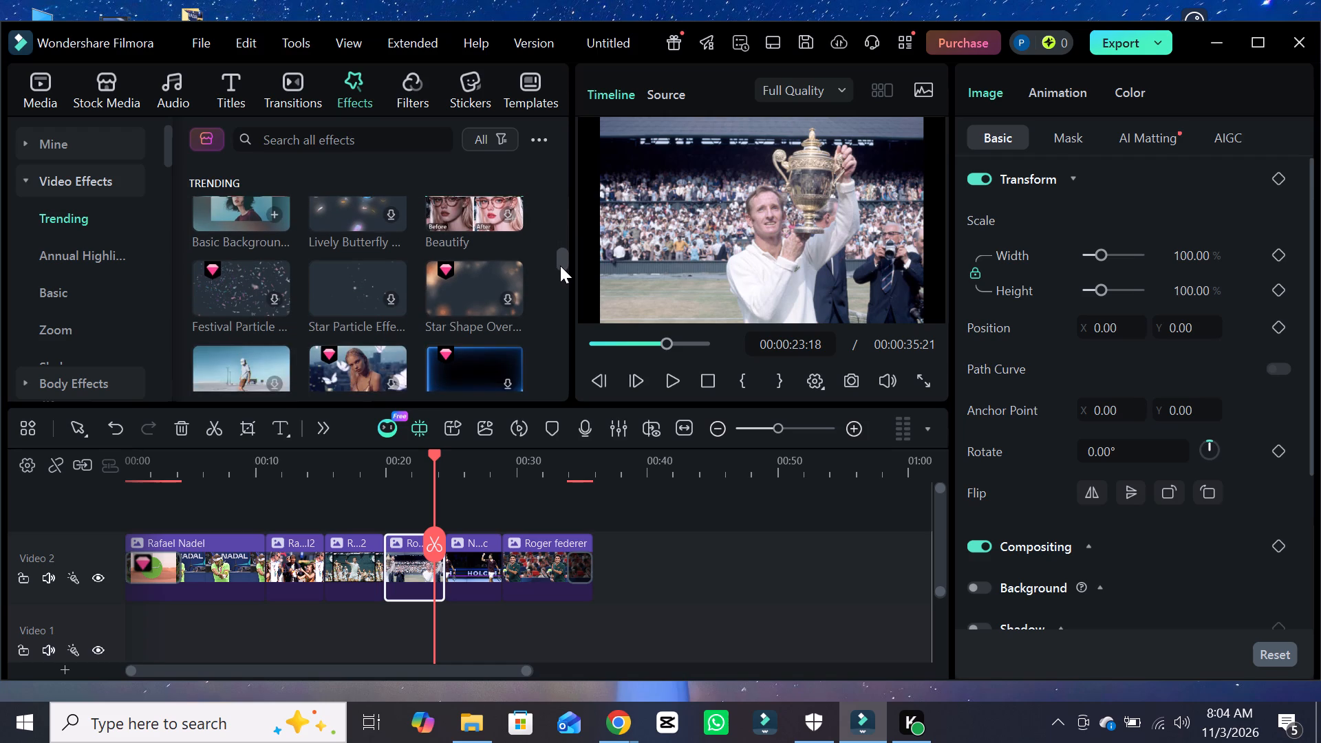
left_click_drag(560, 266, 560, 272)
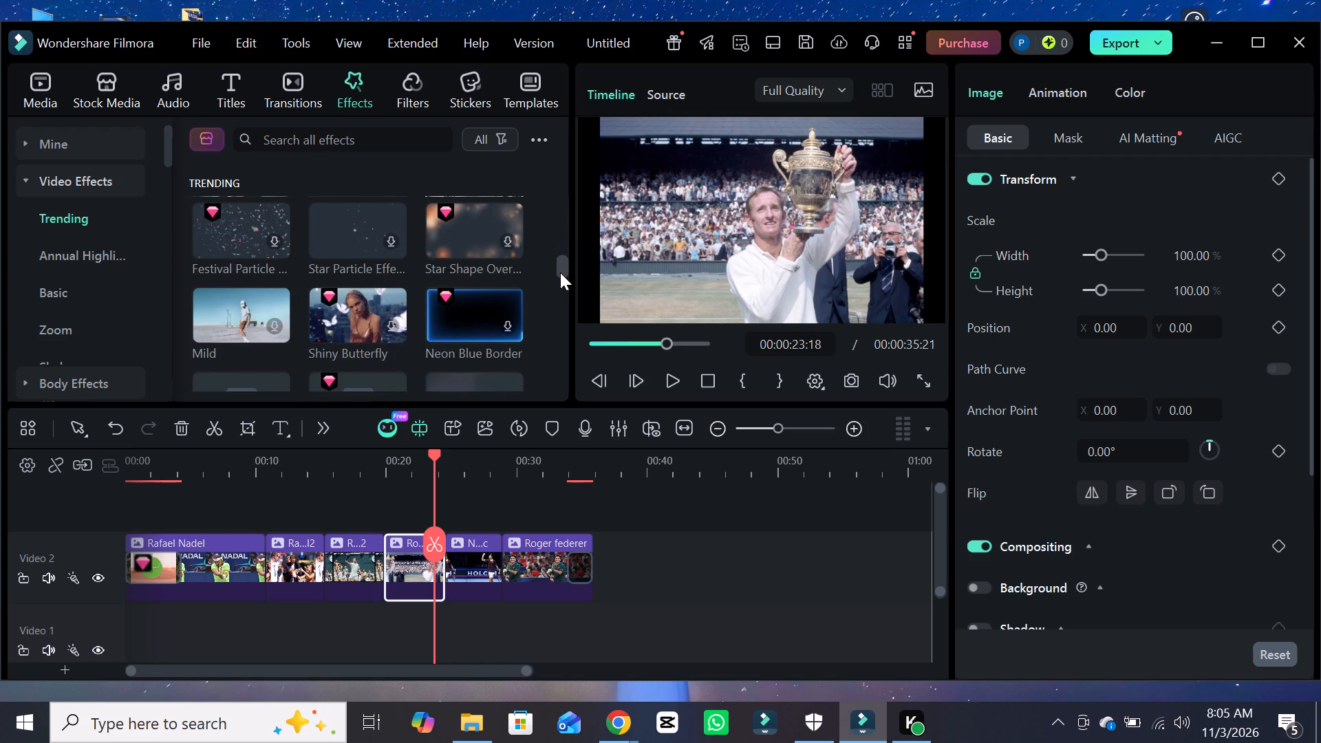
left_click_drag(560, 272, 560, 281)
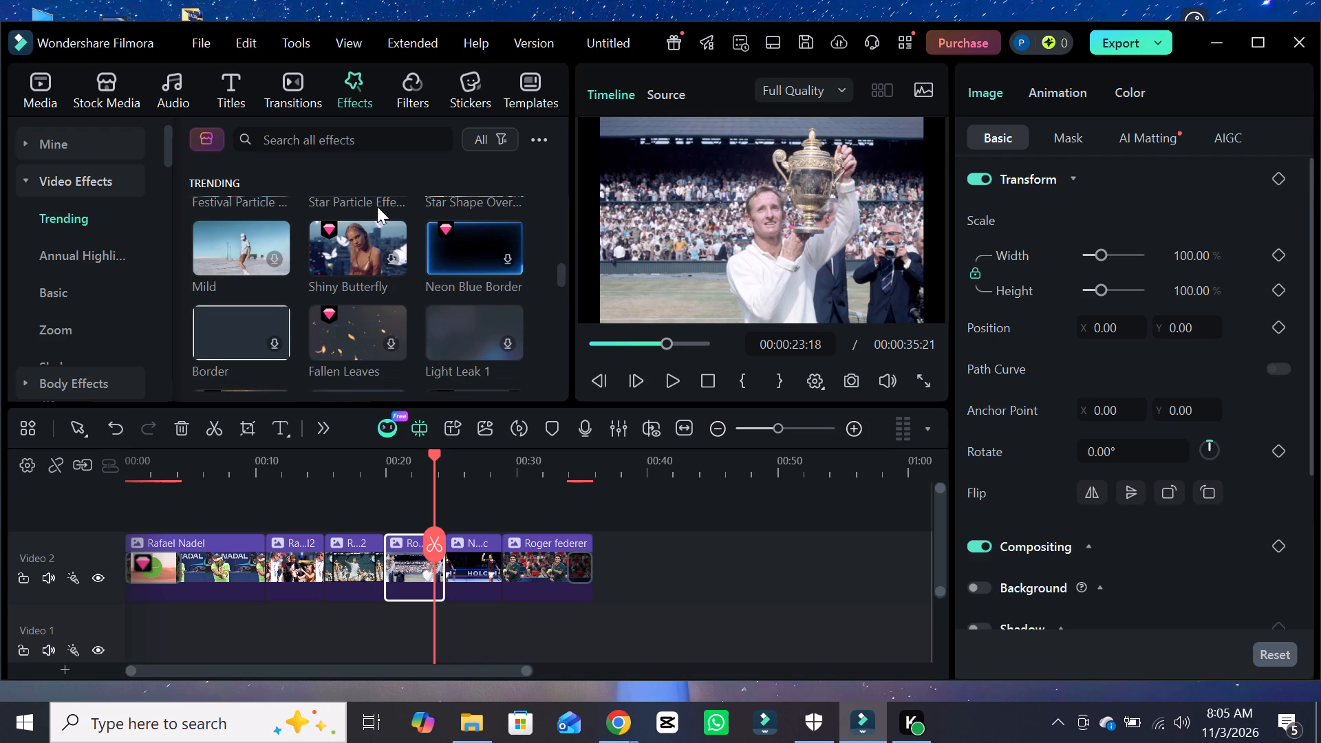
left_click(279, 261)
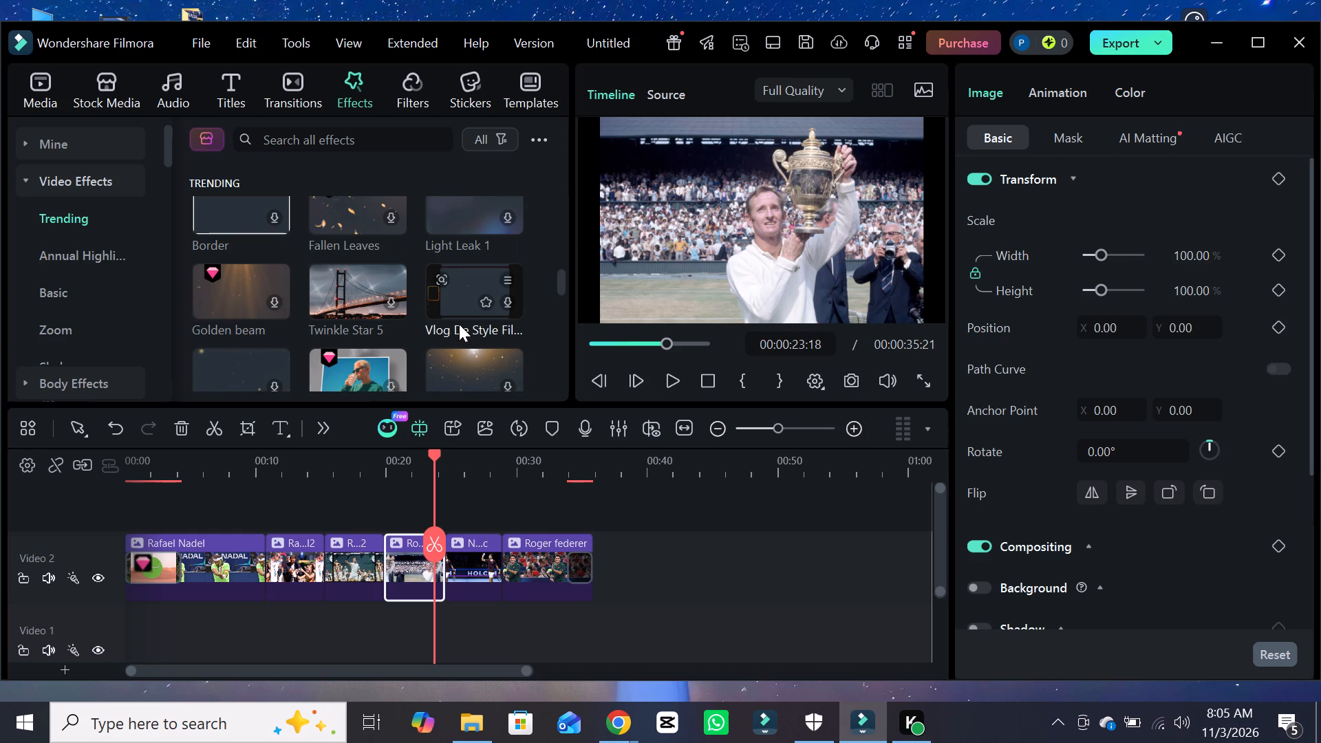
left_click_drag(562, 285, 562, 308)
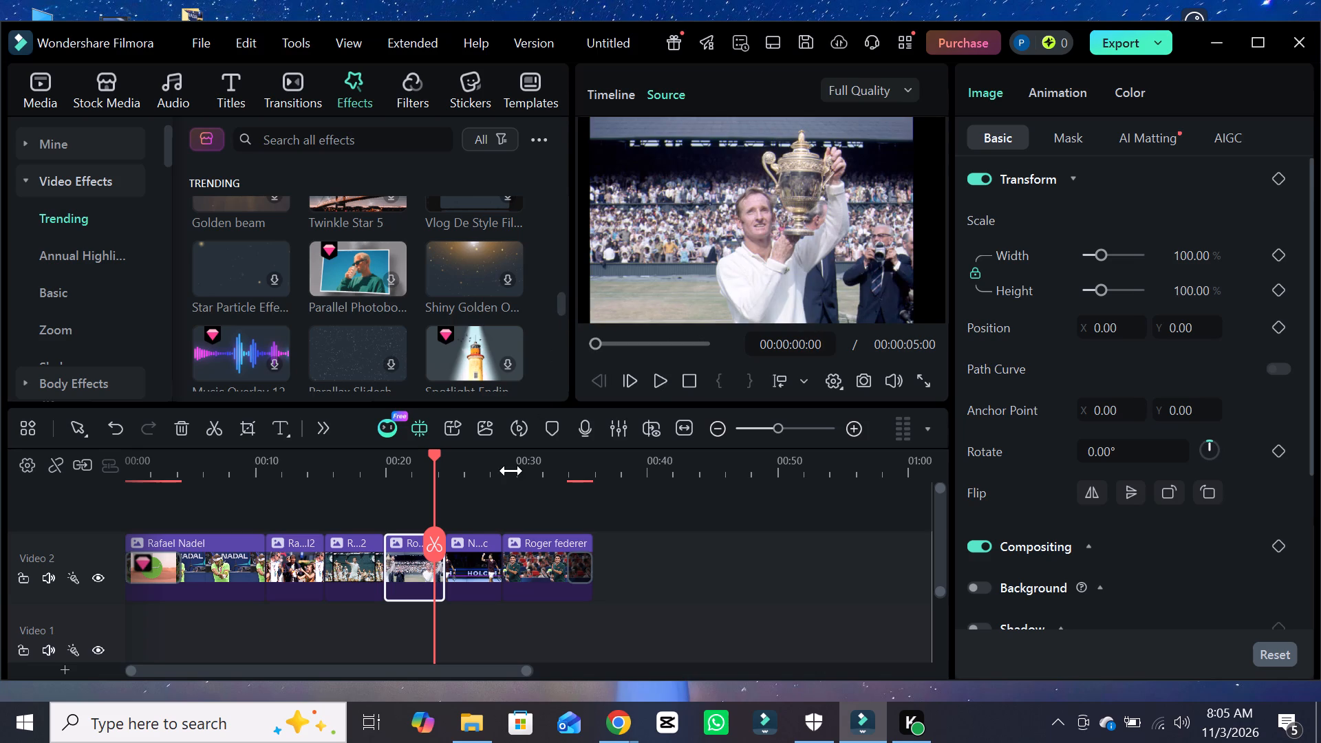
Play the slideshow from about 00:00:12:22 to its end, and replay the closing part from about 00:00:27:24.
left_click_drag(436, 540, 380, 539)
left_click_drag(380, 539, 331, 540)
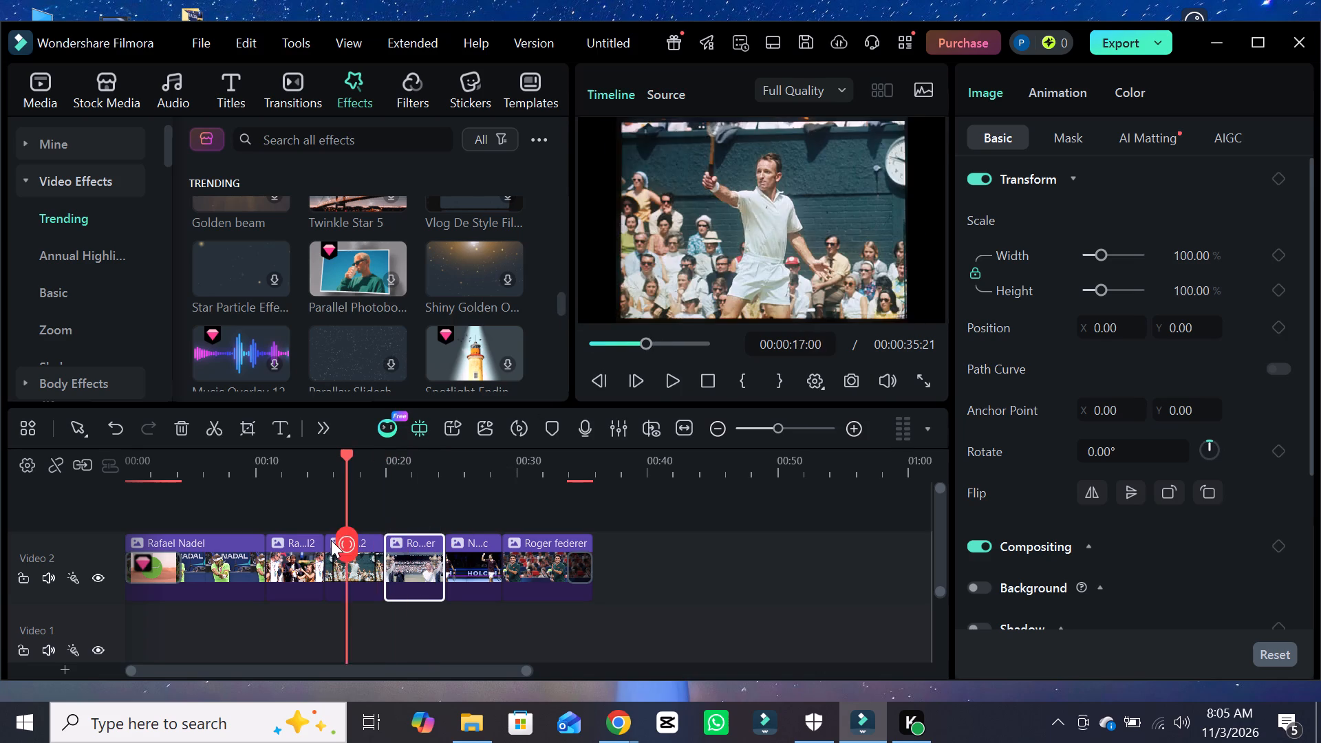
left_click_drag(331, 540, 294, 540)
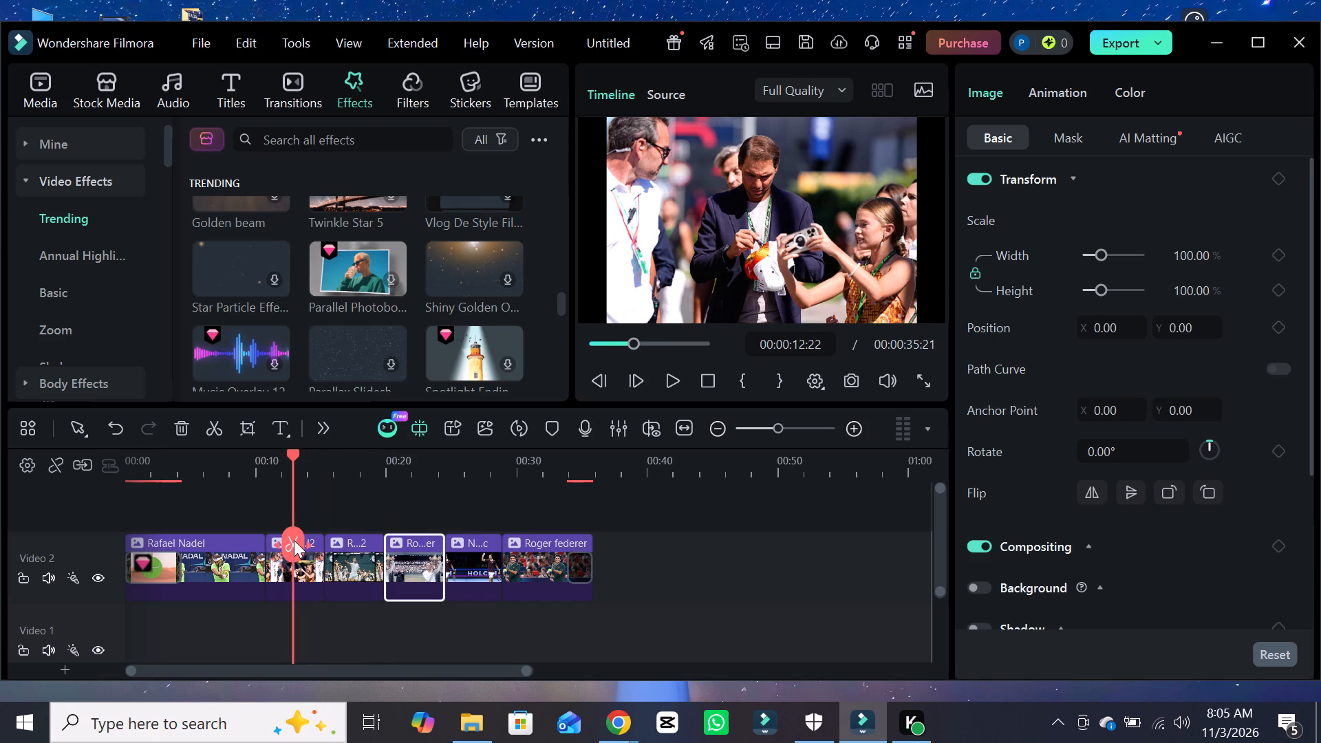
left_click(663, 373)
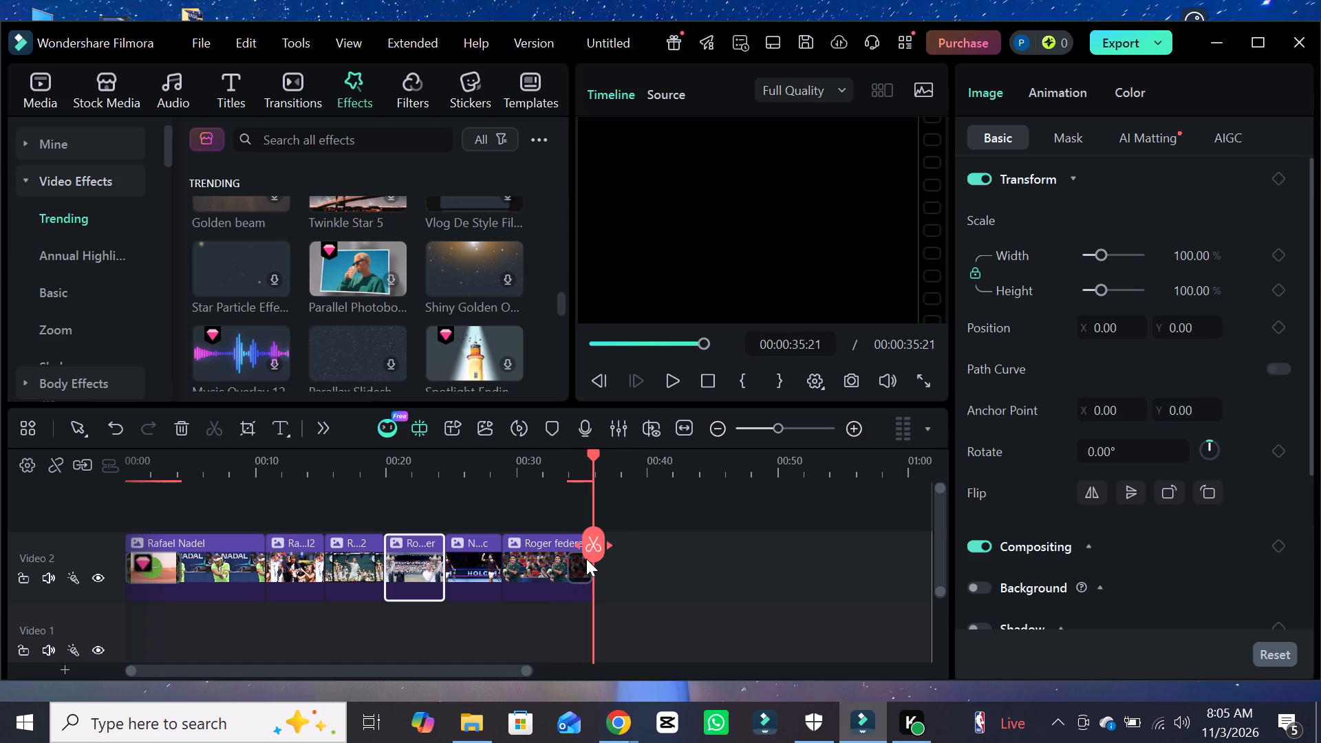
left_click_drag(586, 553, 491, 548)
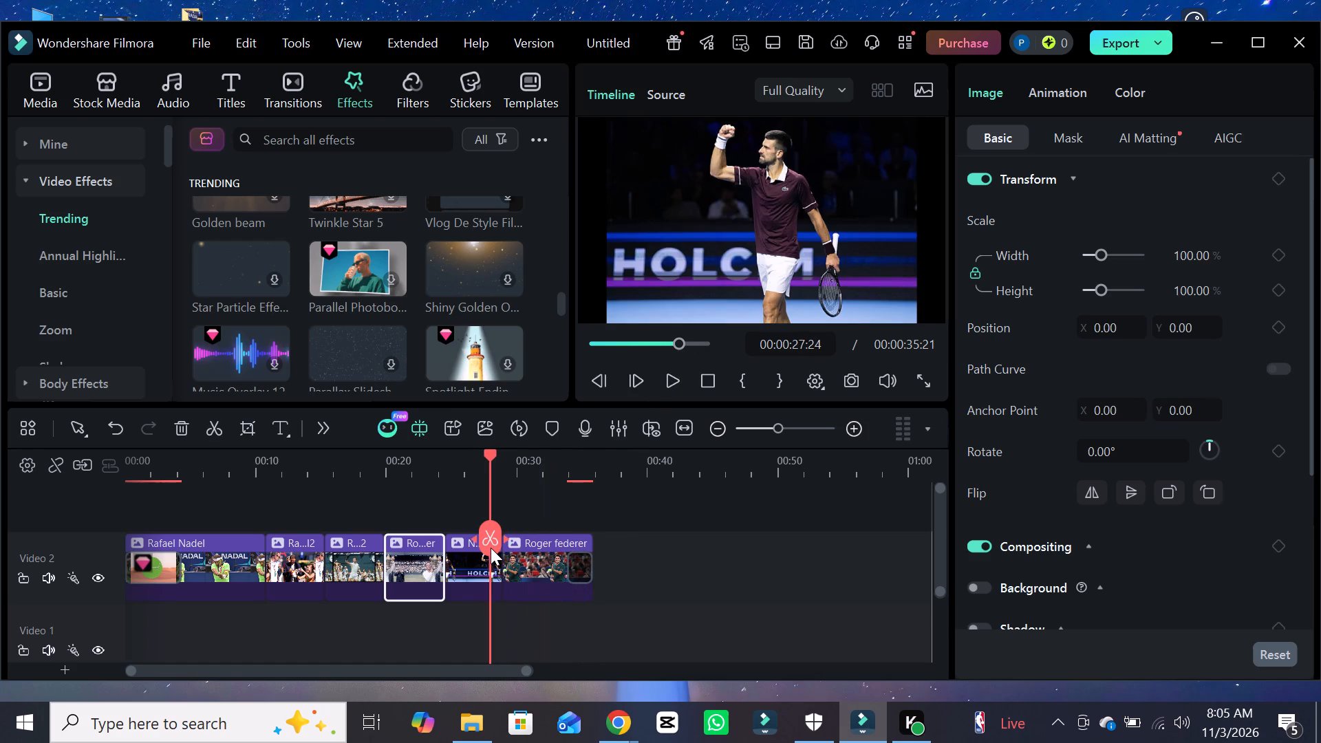
left_click(669, 392)
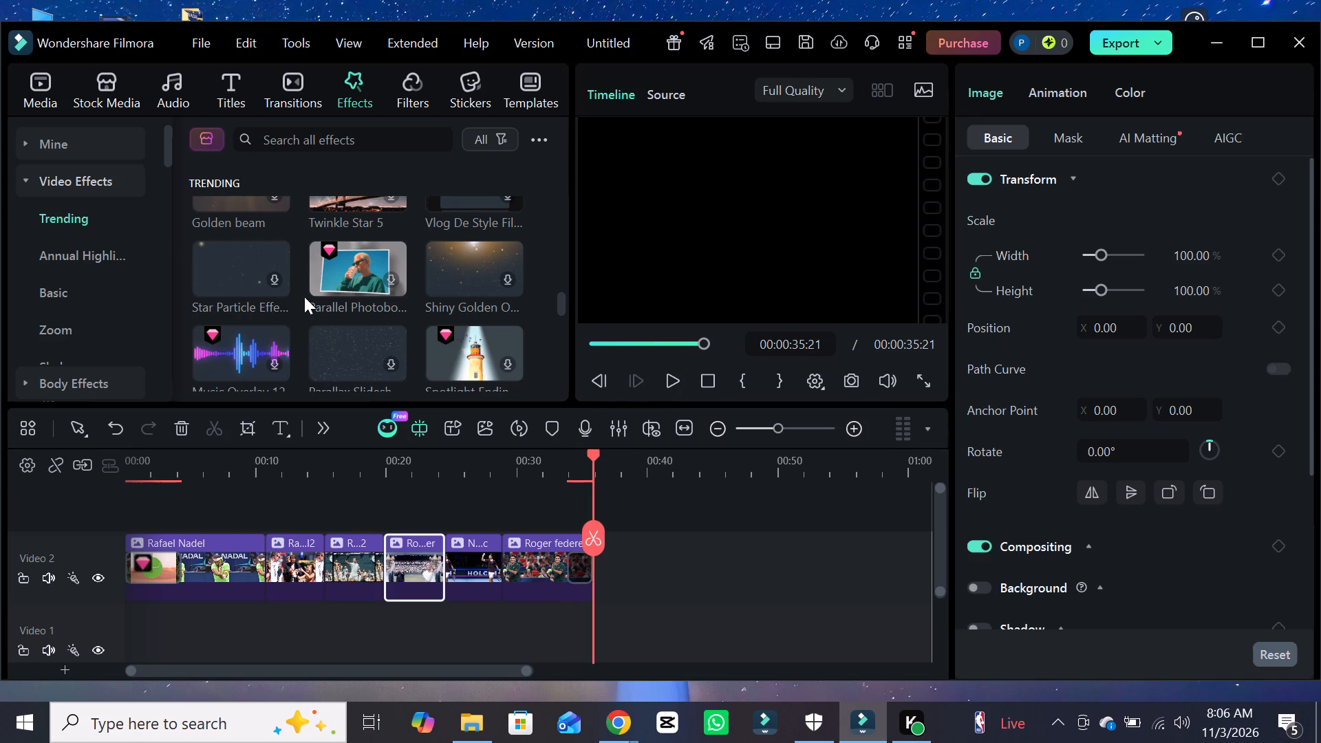
Open the project media library.
triple_click(46, 89)
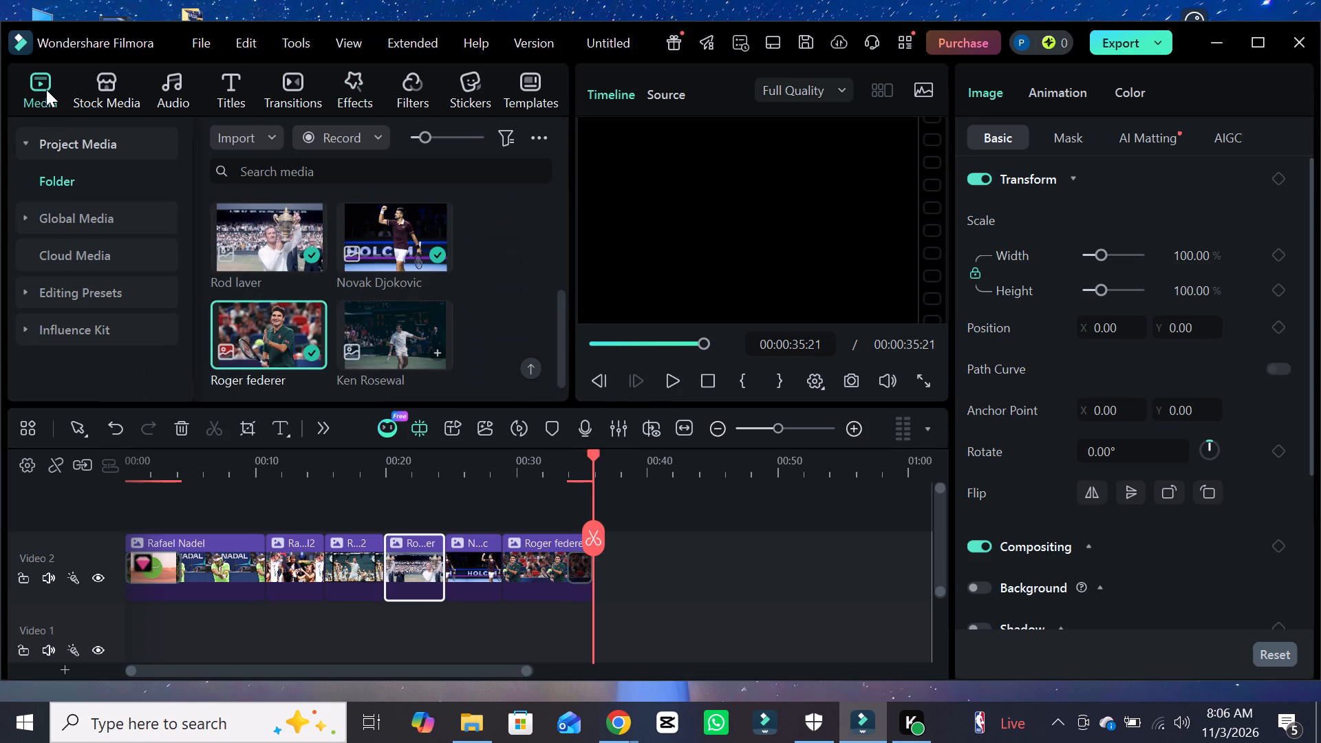
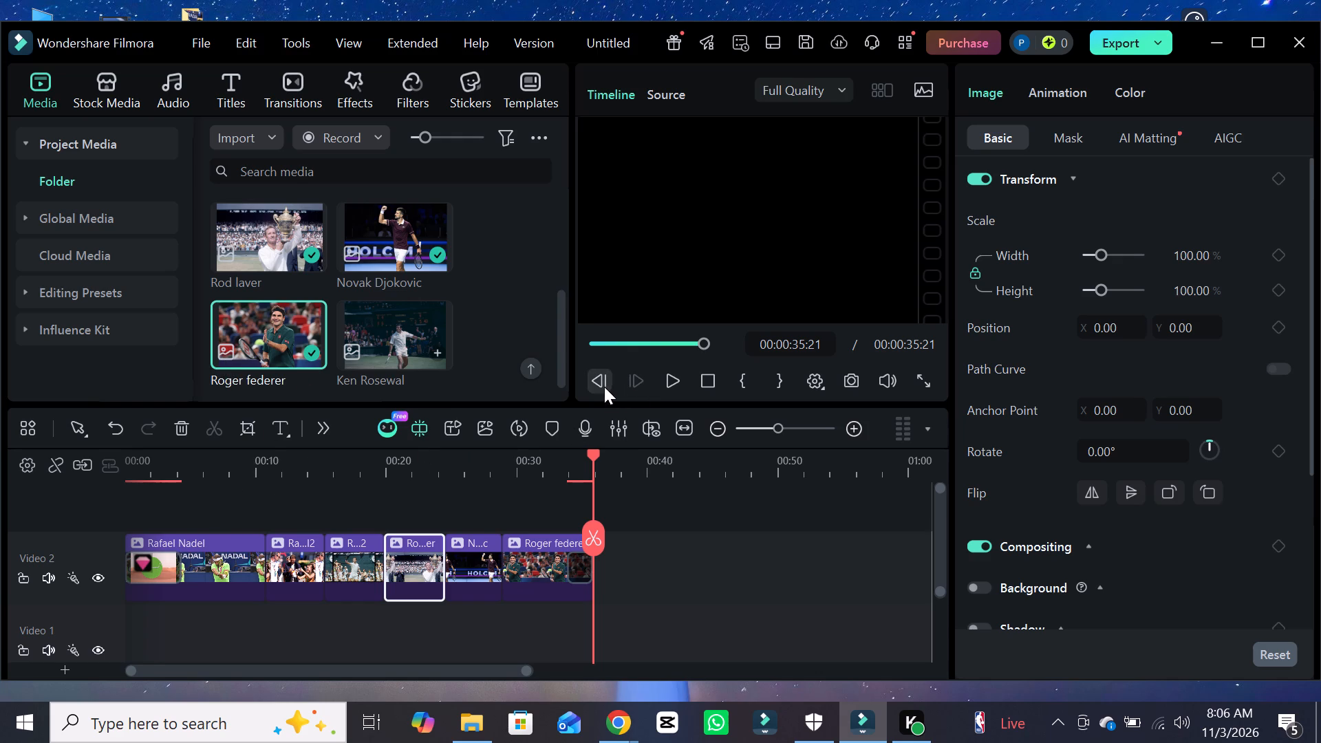
Play the slideshow from the very beginning to review the opening transition and the clips.
left_click(592, 346)
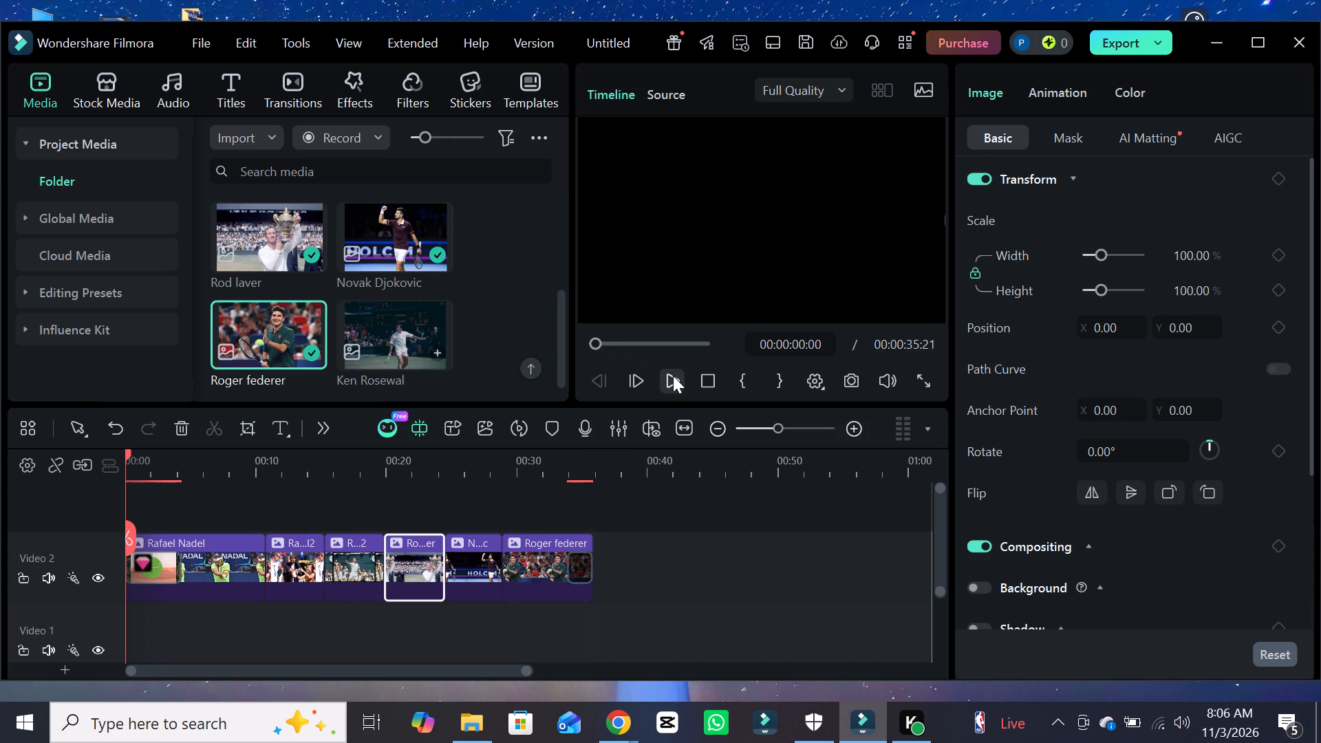
left_click(673, 376)
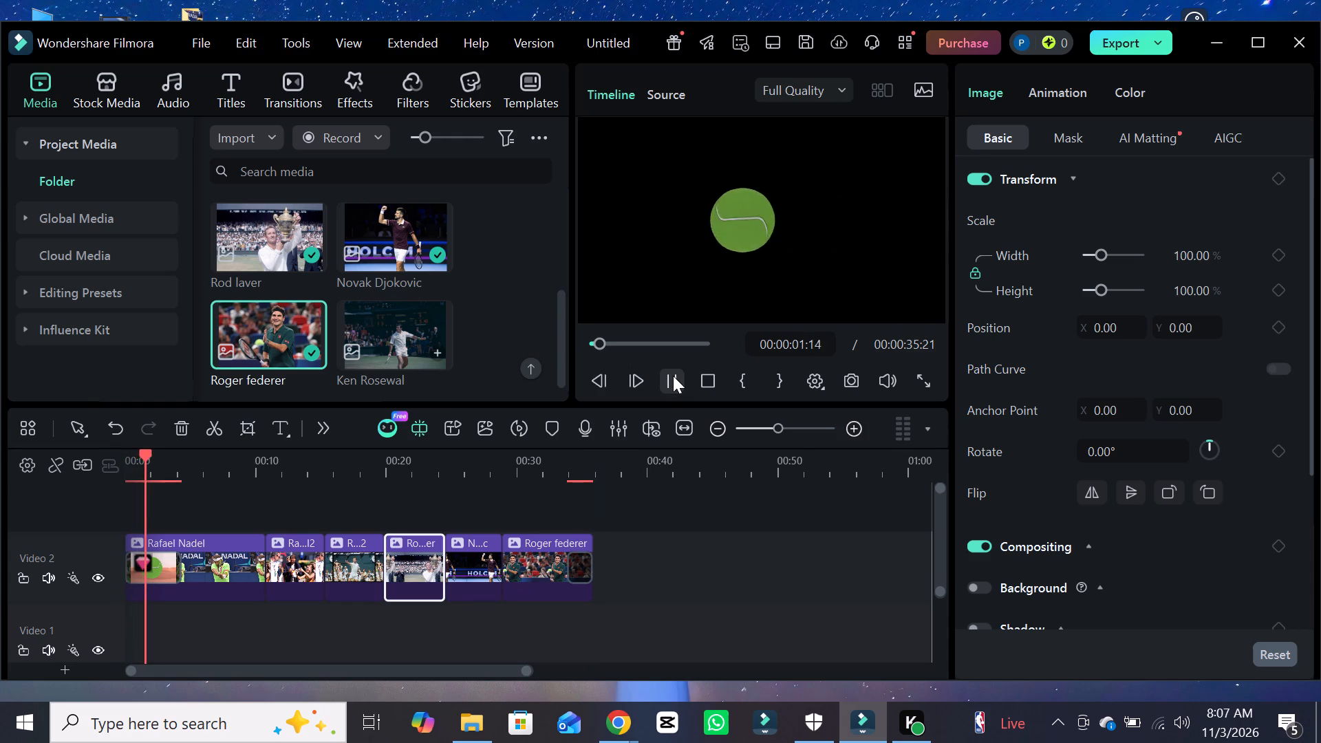
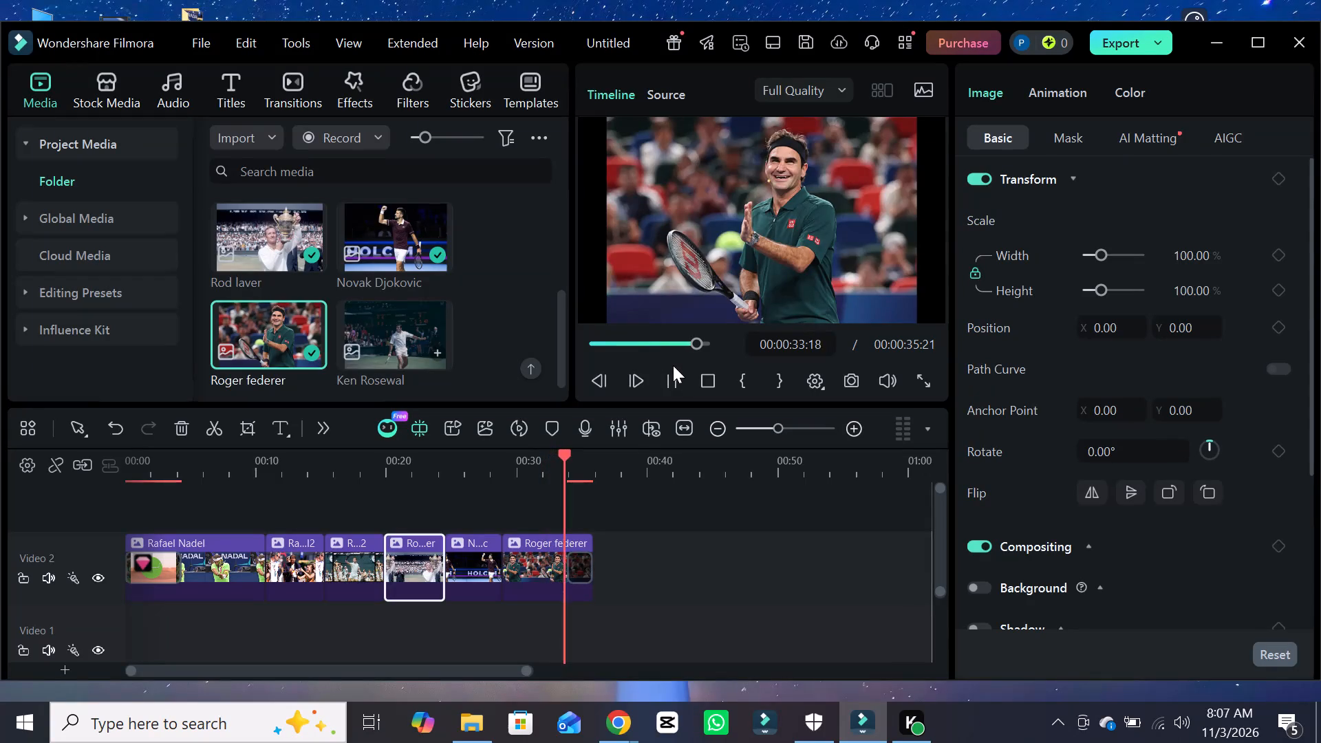
Enlarge the opening Rafael Nadal photo to about 122.67% scale and shift it vertically to Y -54 so it fills the frame's width.
left_click(673, 377)
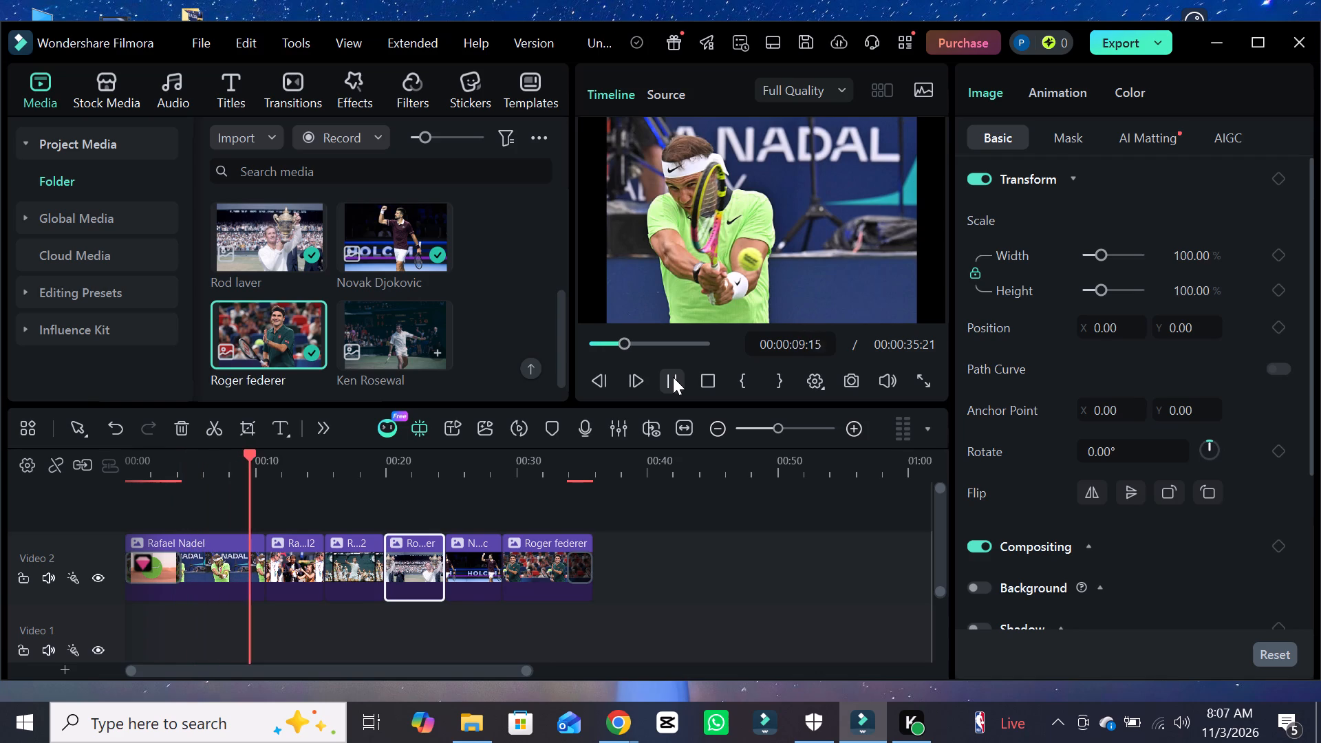
left_click(673, 377)
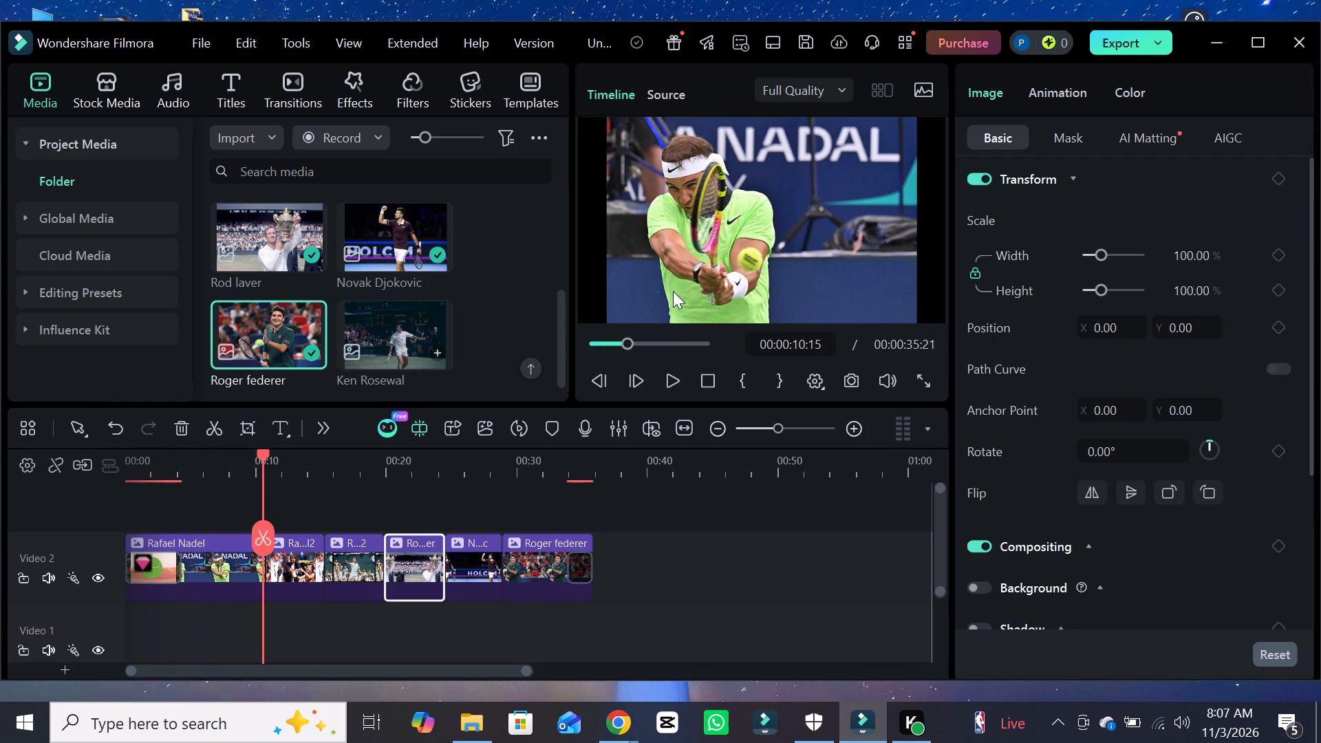
left_click(673, 281)
left_click_drag(616, 322, 623, 332)
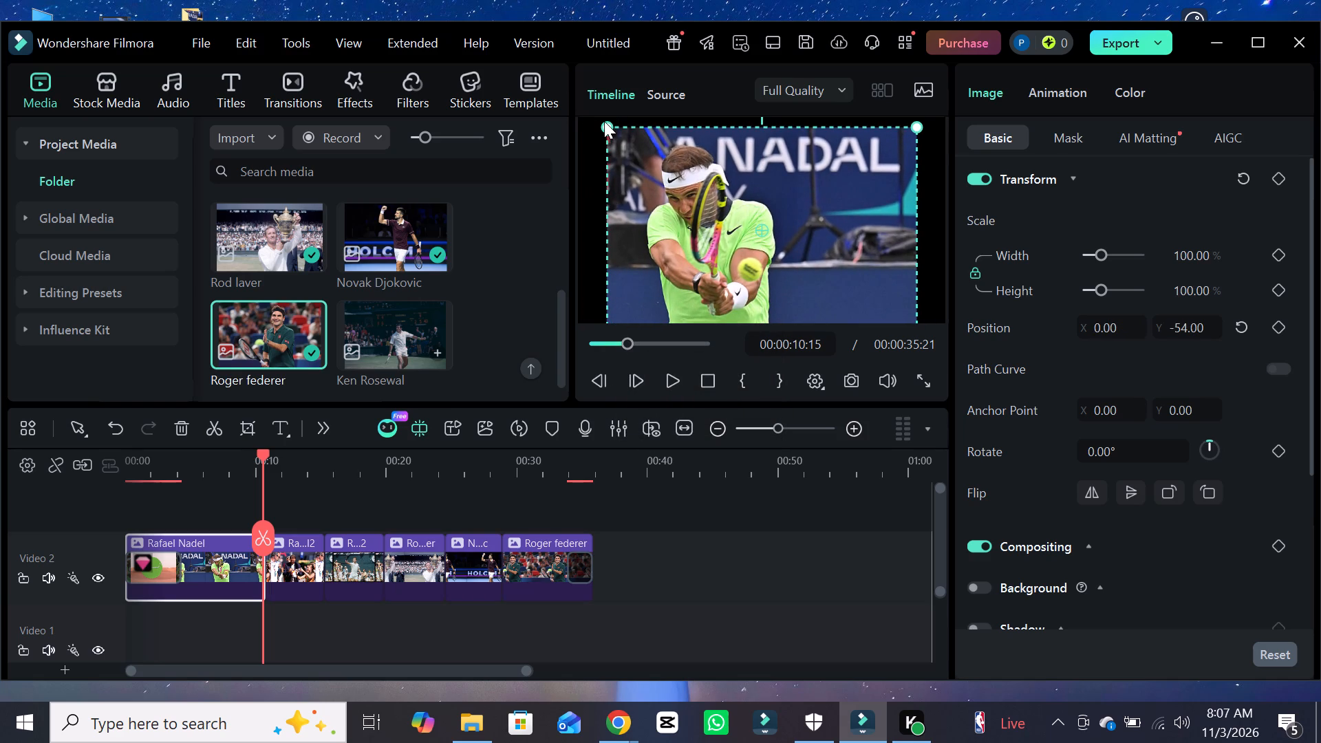
left_click_drag(604, 124, 577, 119)
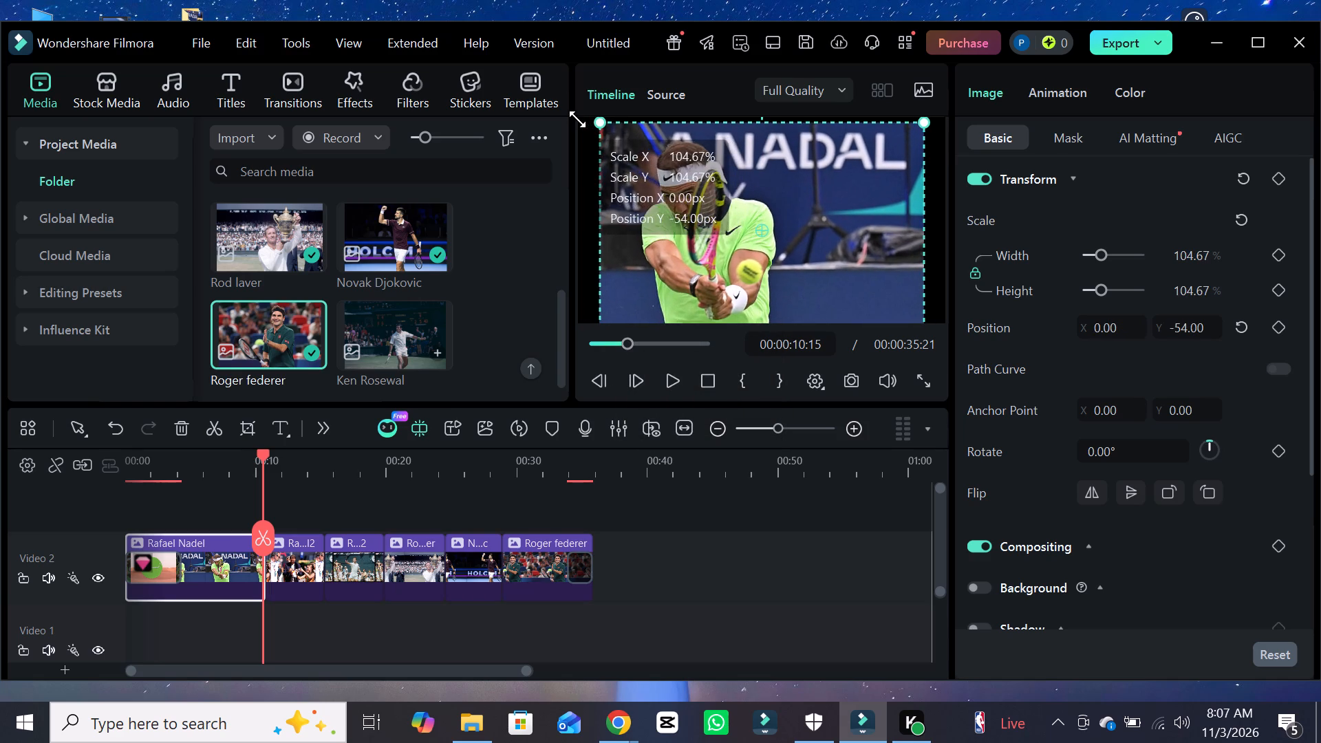
left_click_drag(577, 119, 541, 100)
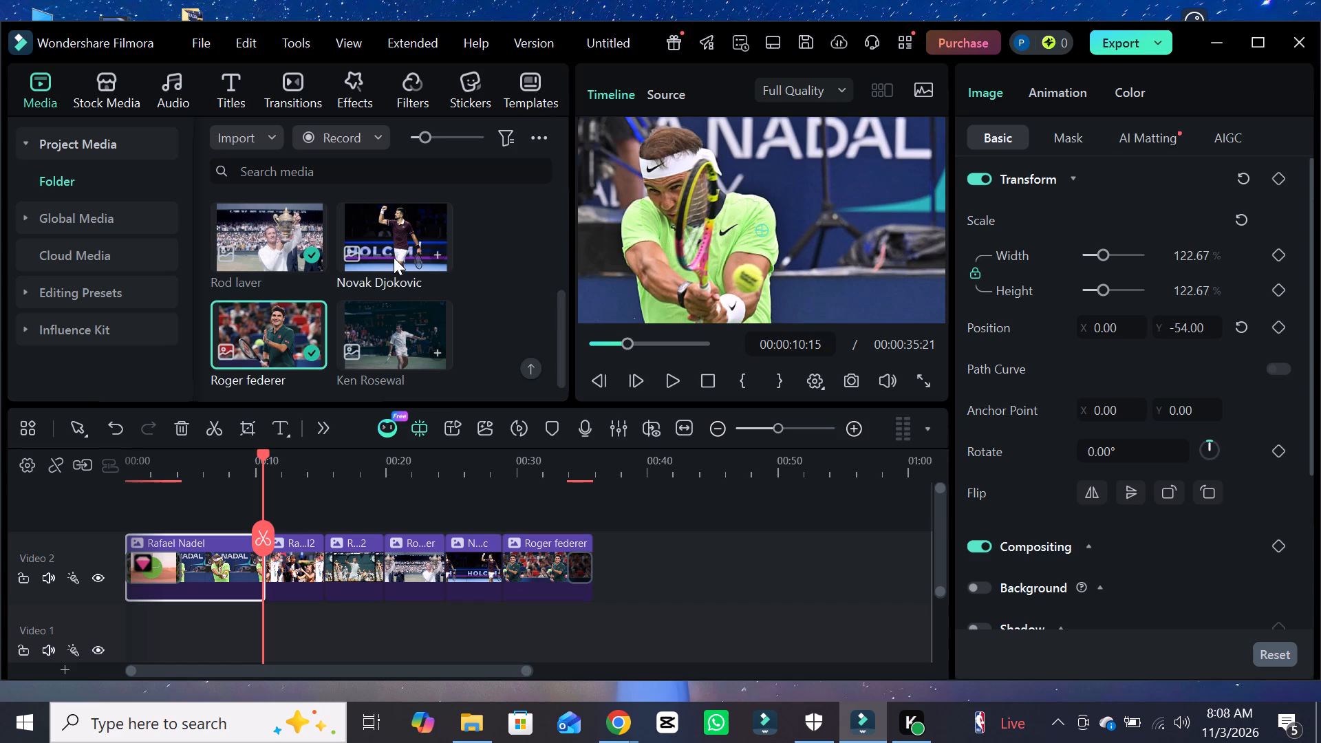
Play the slideshow from the start through the enlarged opening photo, stopping on the second Rafael Nadal photo.
left_click_drag(258, 524, 206, 527)
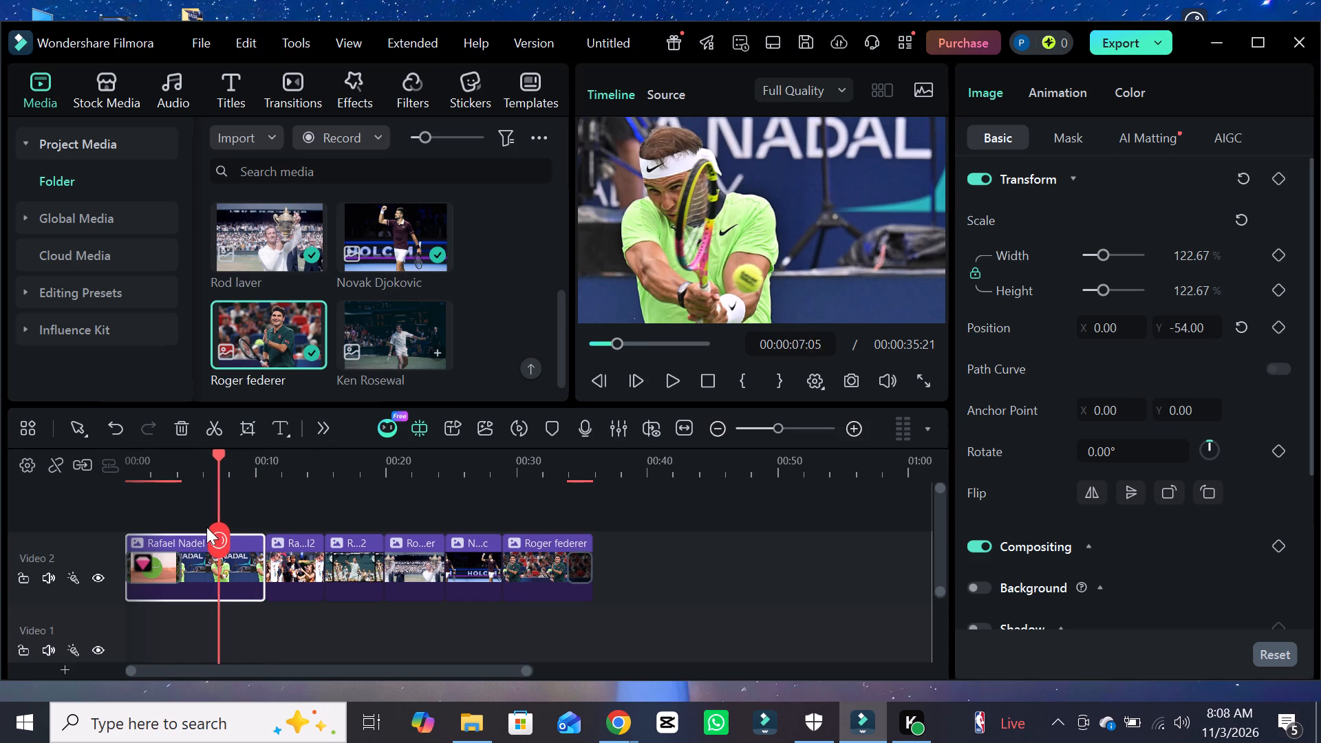
left_click_drag(206, 527, 64, 524)
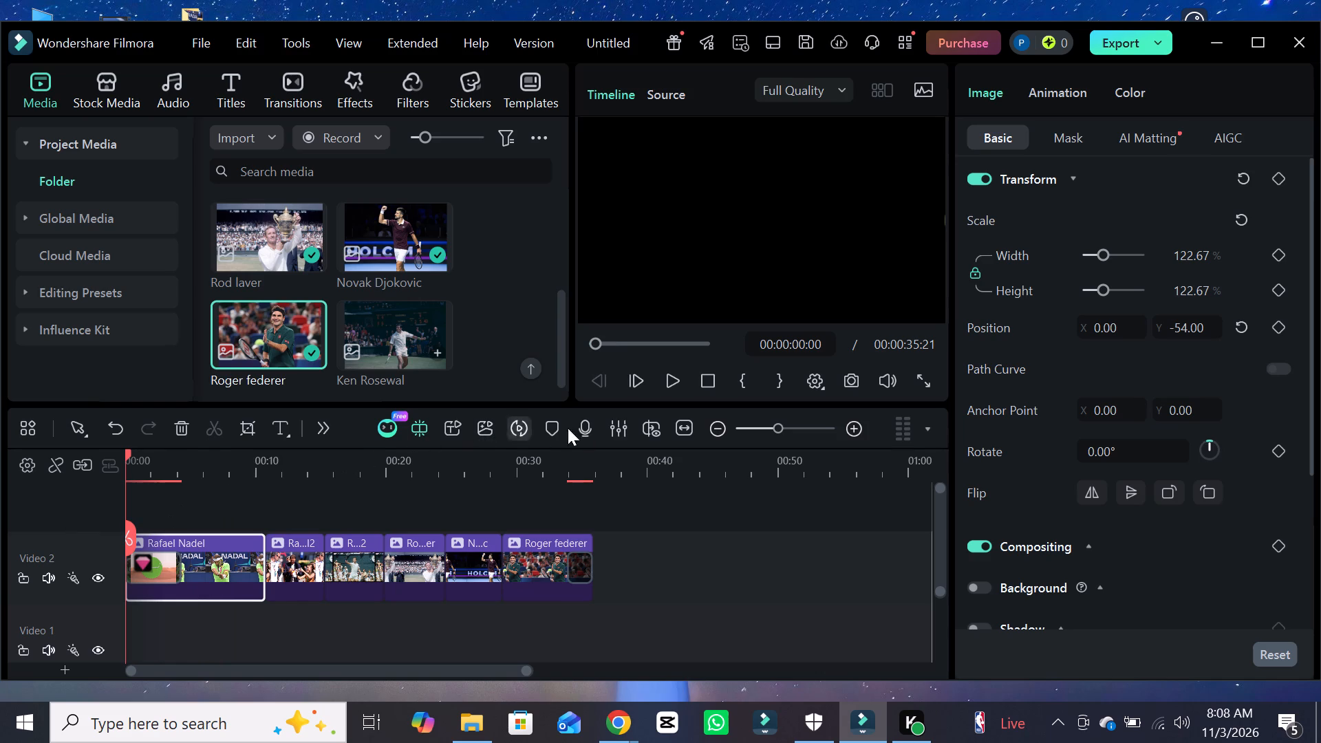
left_click(670, 378)
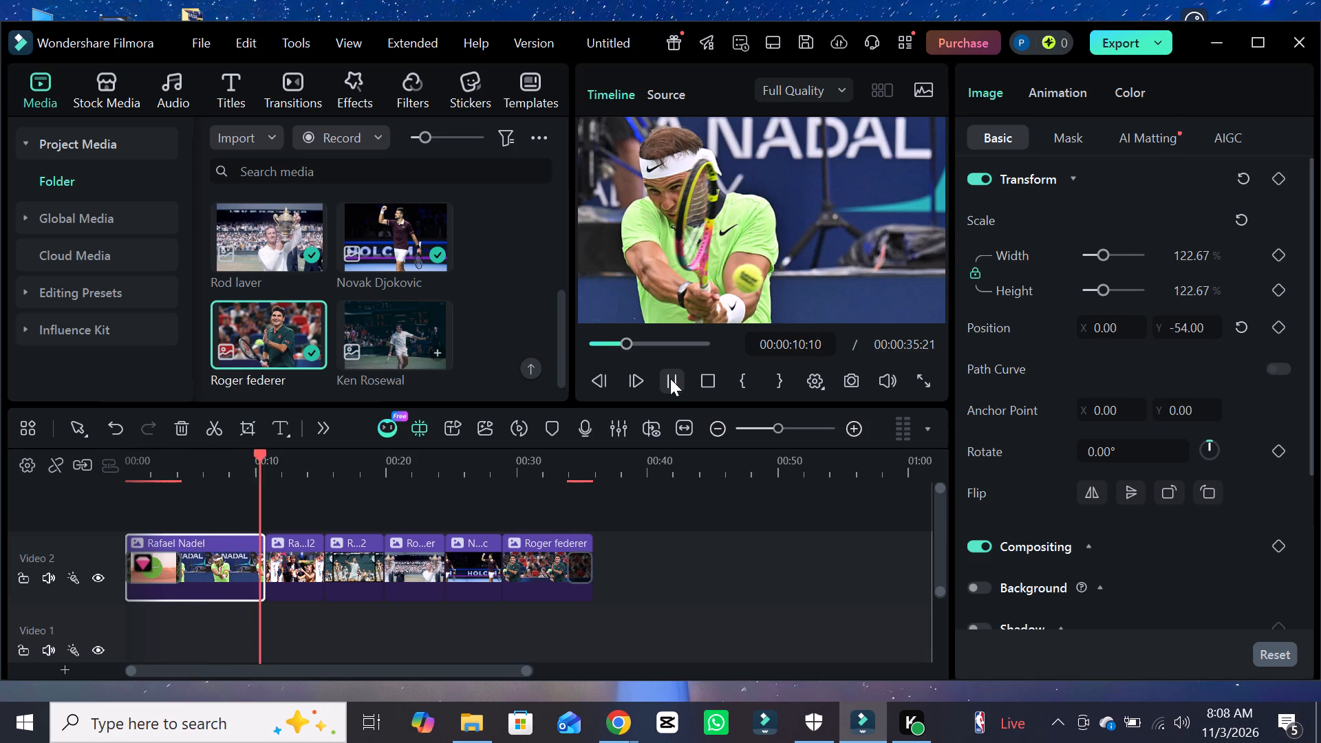
left_click(670, 378)
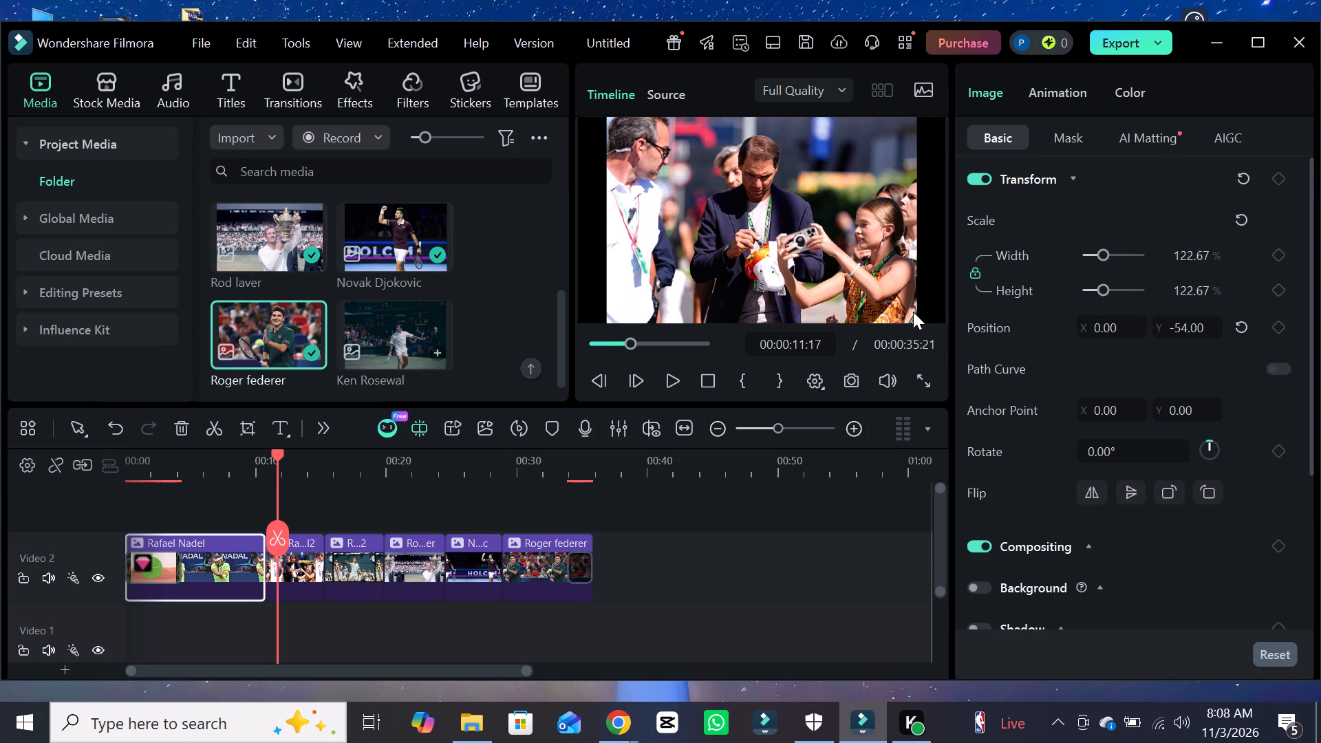
Enlarge the second Rafael Nadal photo to about 121.33% scale, covering the black bars on its sides.
left_click(914, 125)
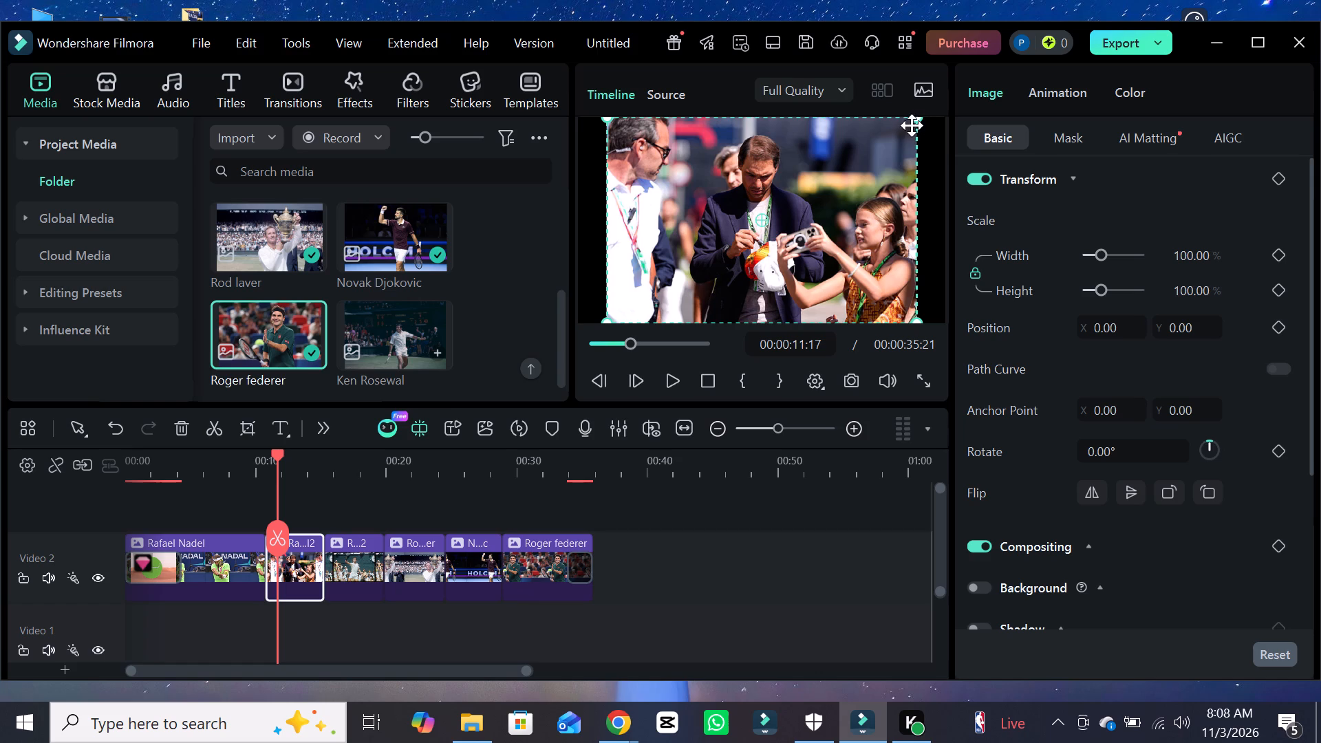
left_click_drag(917, 118, 934, 98)
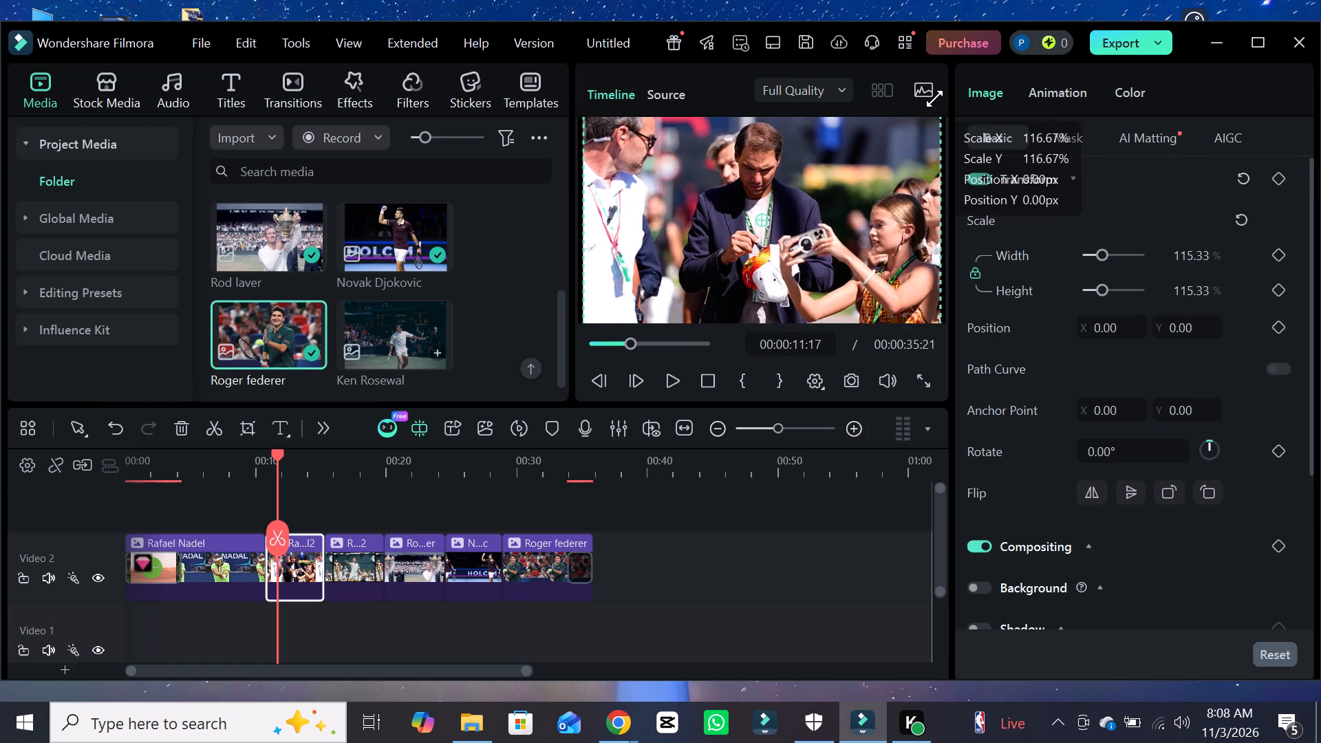
left_click_drag(934, 98, 947, 89)
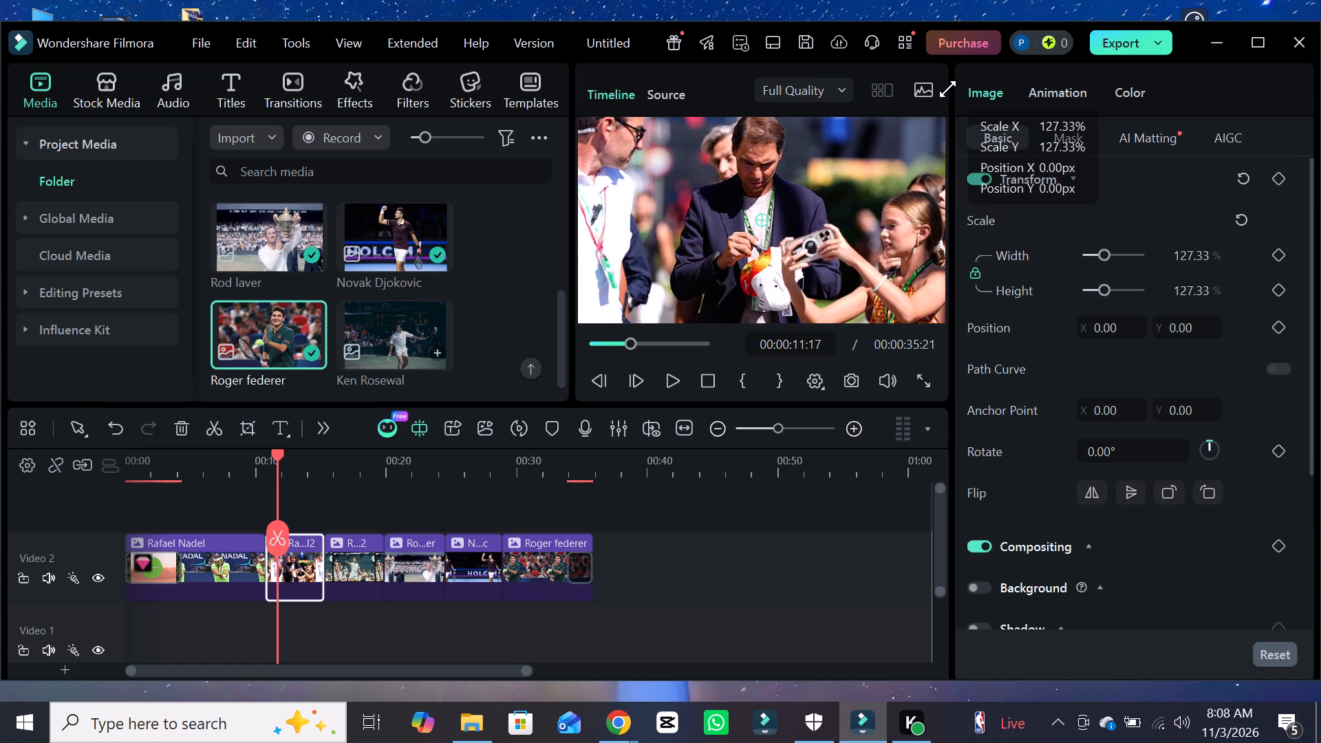
left_click_drag(947, 89, 949, 87)
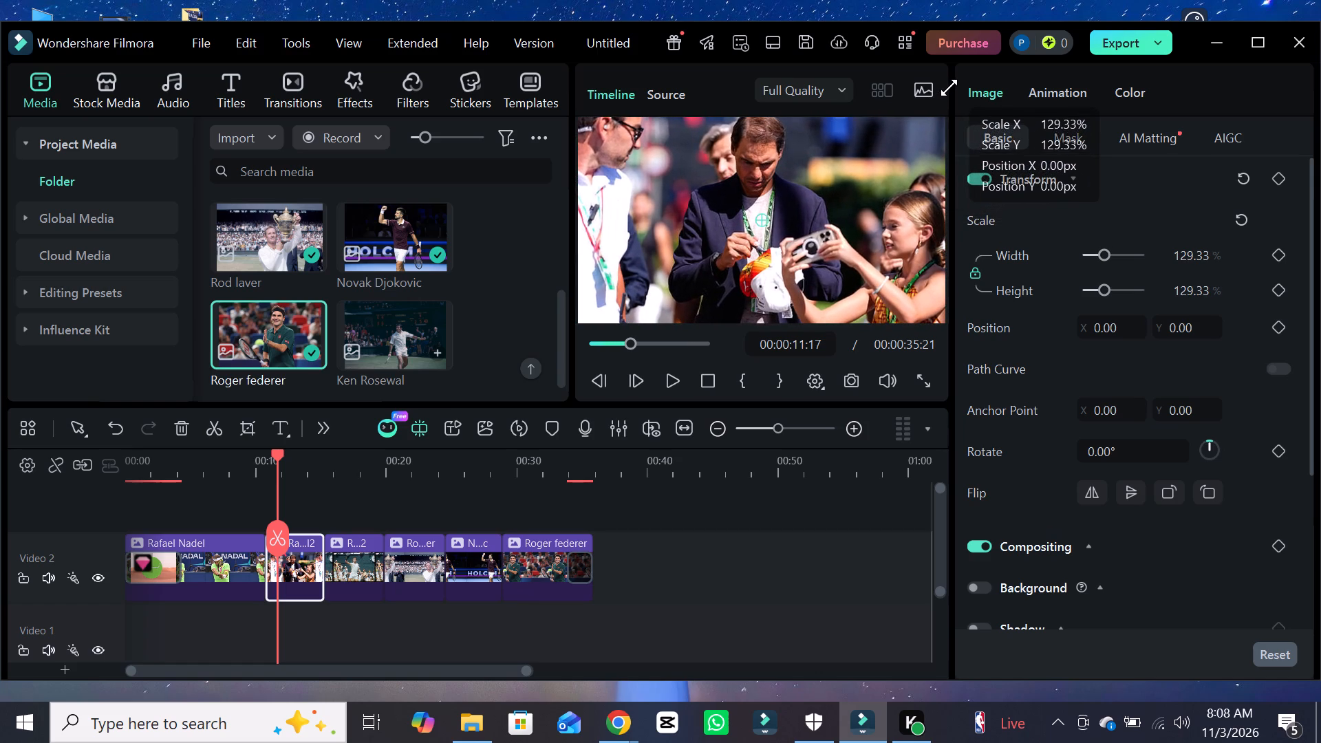
left_click_drag(949, 87, 939, 94)
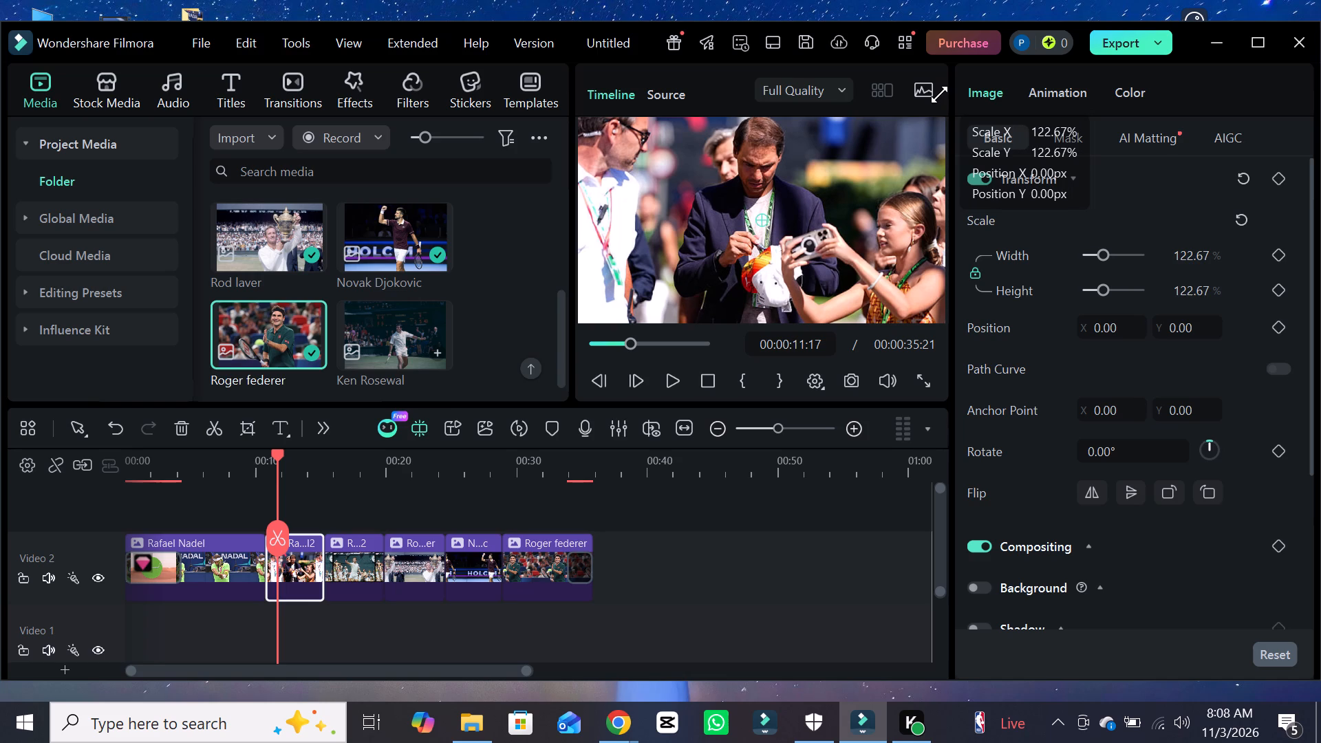
left_click_drag(939, 94, 937, 96)
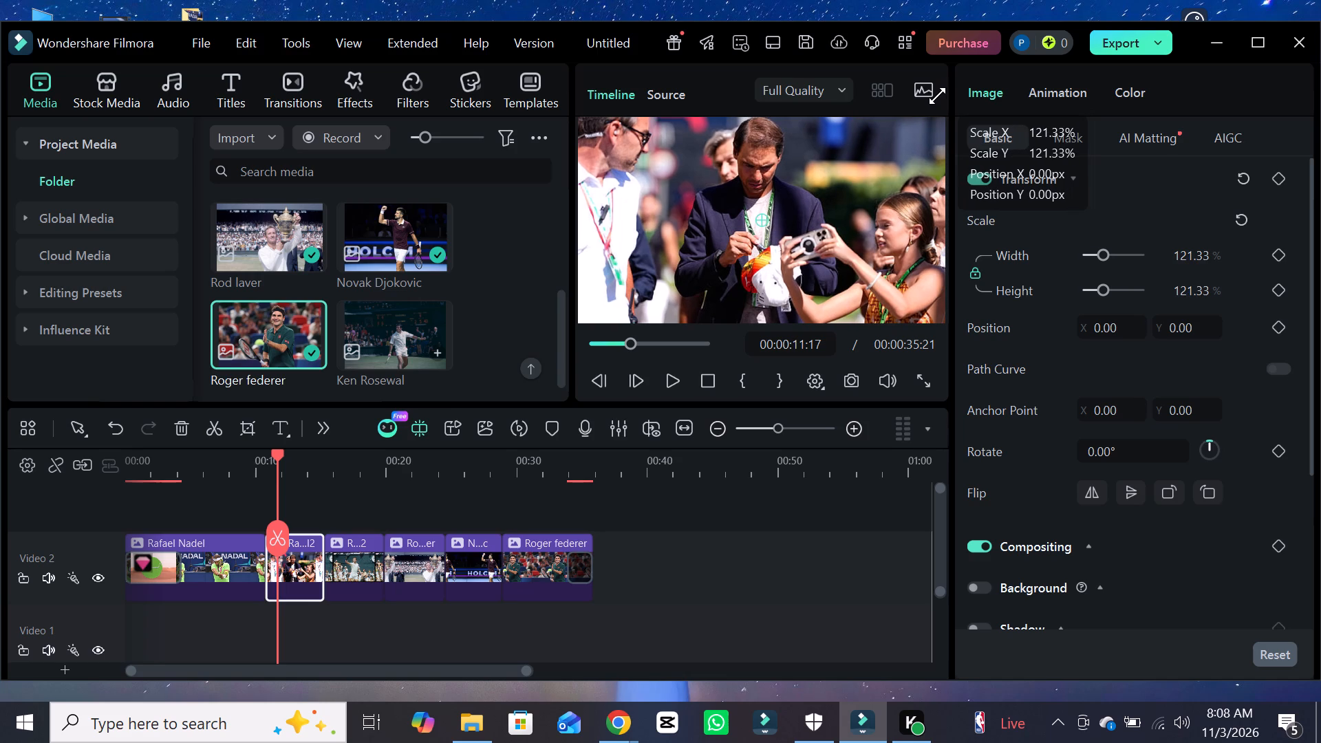
left_click_drag(937, 96, 938, 96)
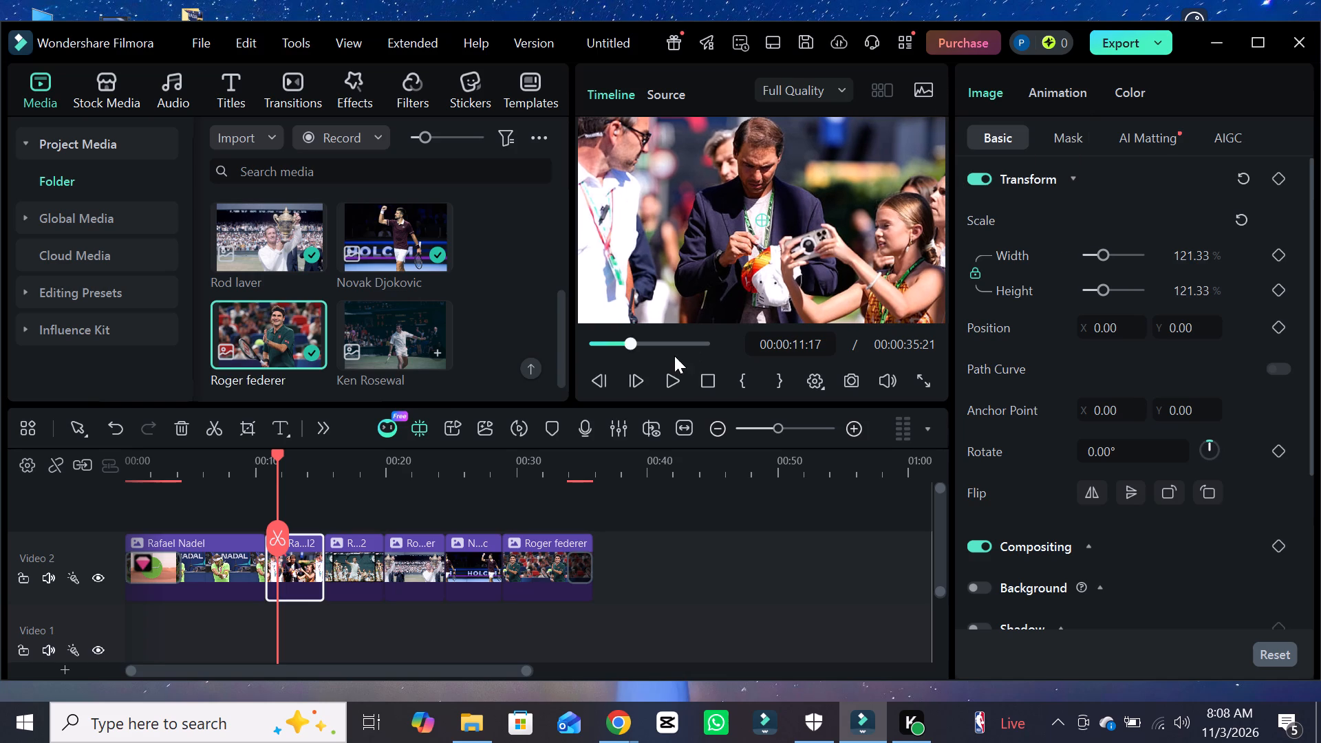
Advance playback to the first Rod Laver photo and enlarge it to about 122.67% scale, nudged horizontally to about X -23.77.
left_click(674, 385)
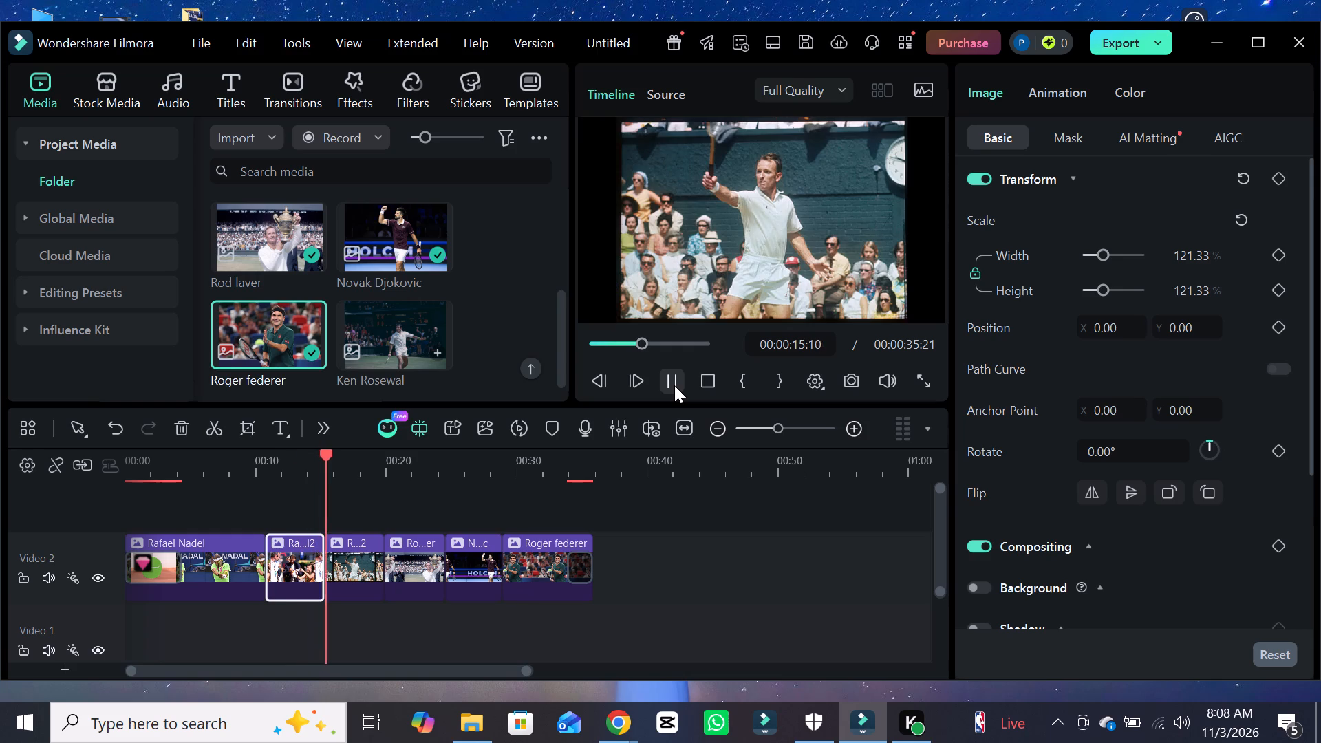
left_click(674, 385)
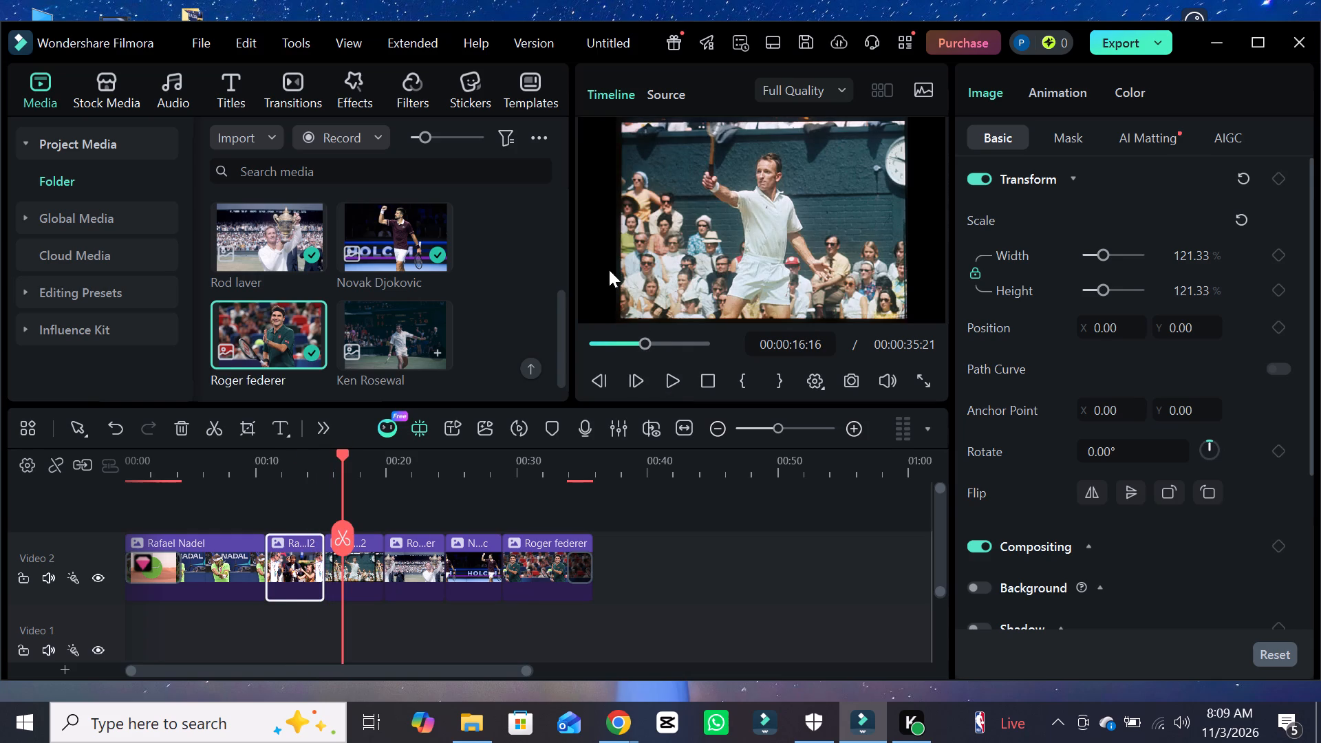
left_click(733, 234)
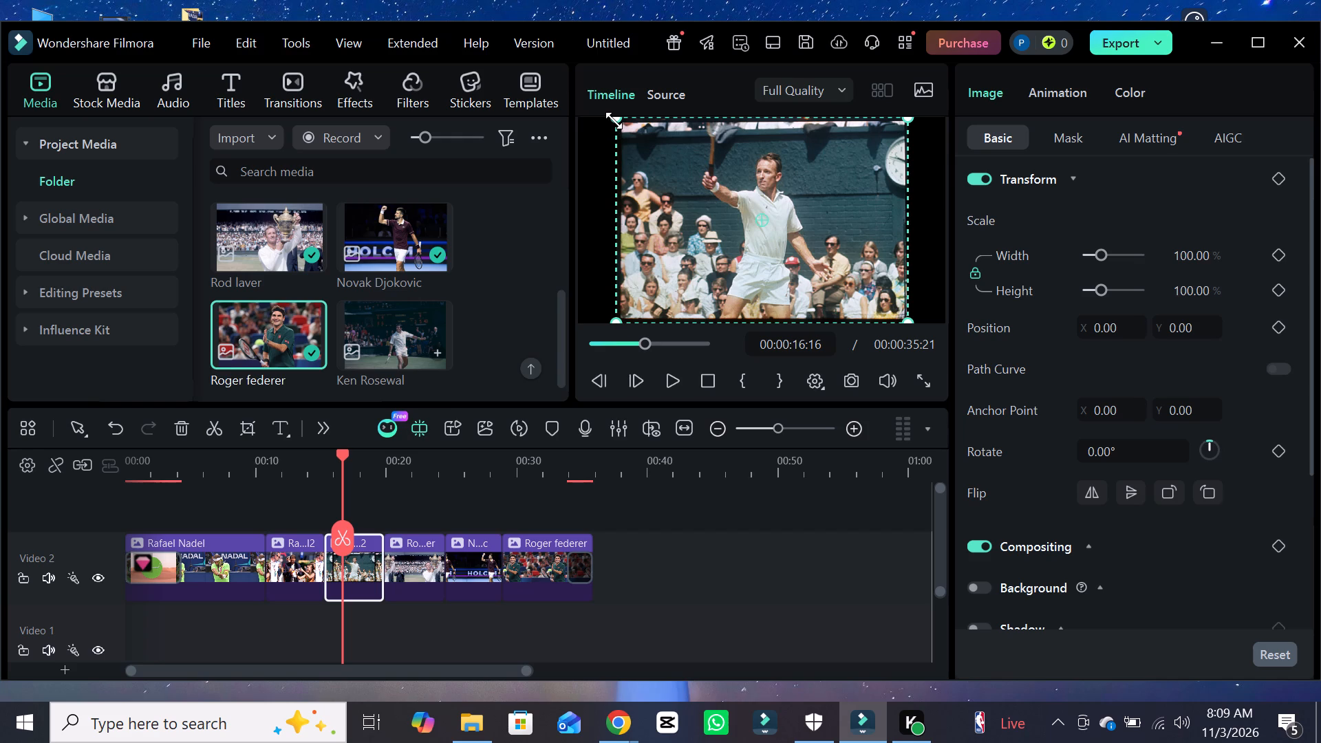
left_click_drag(614, 120, 562, 100)
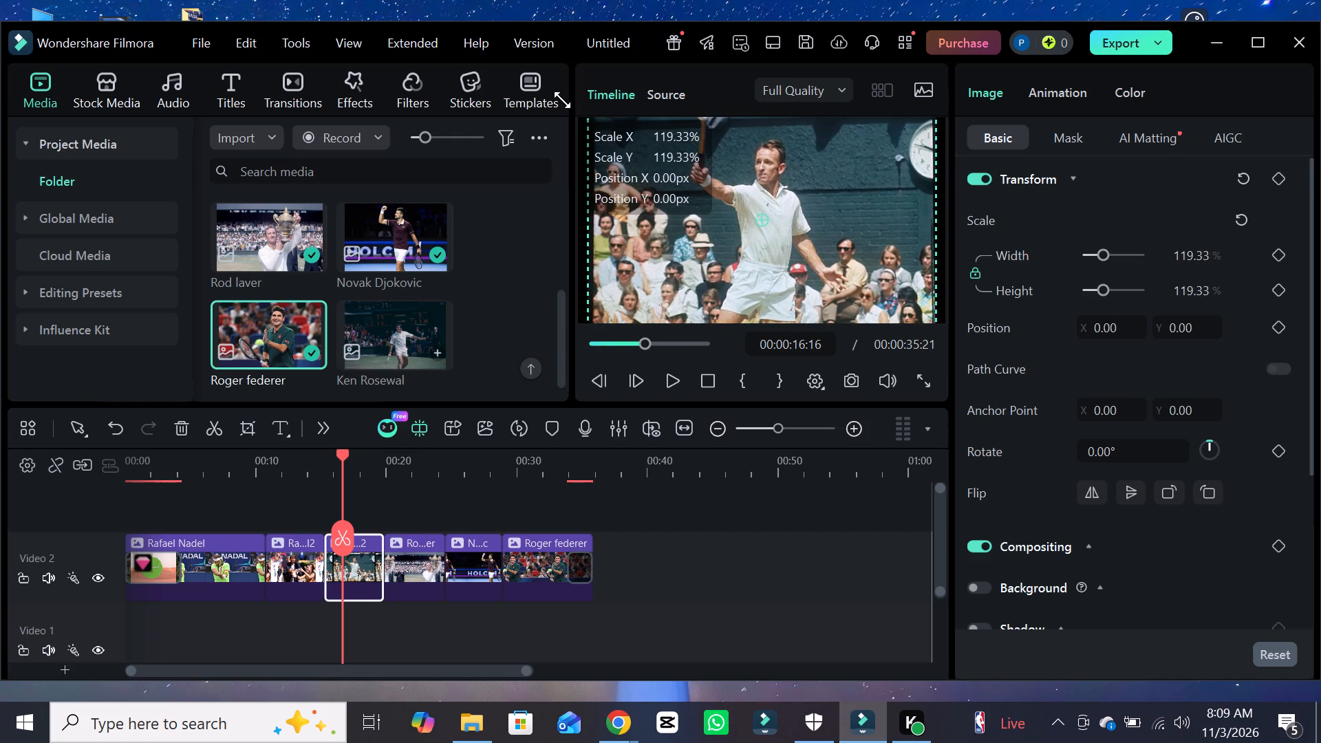
left_click_drag(562, 100, 558, 98)
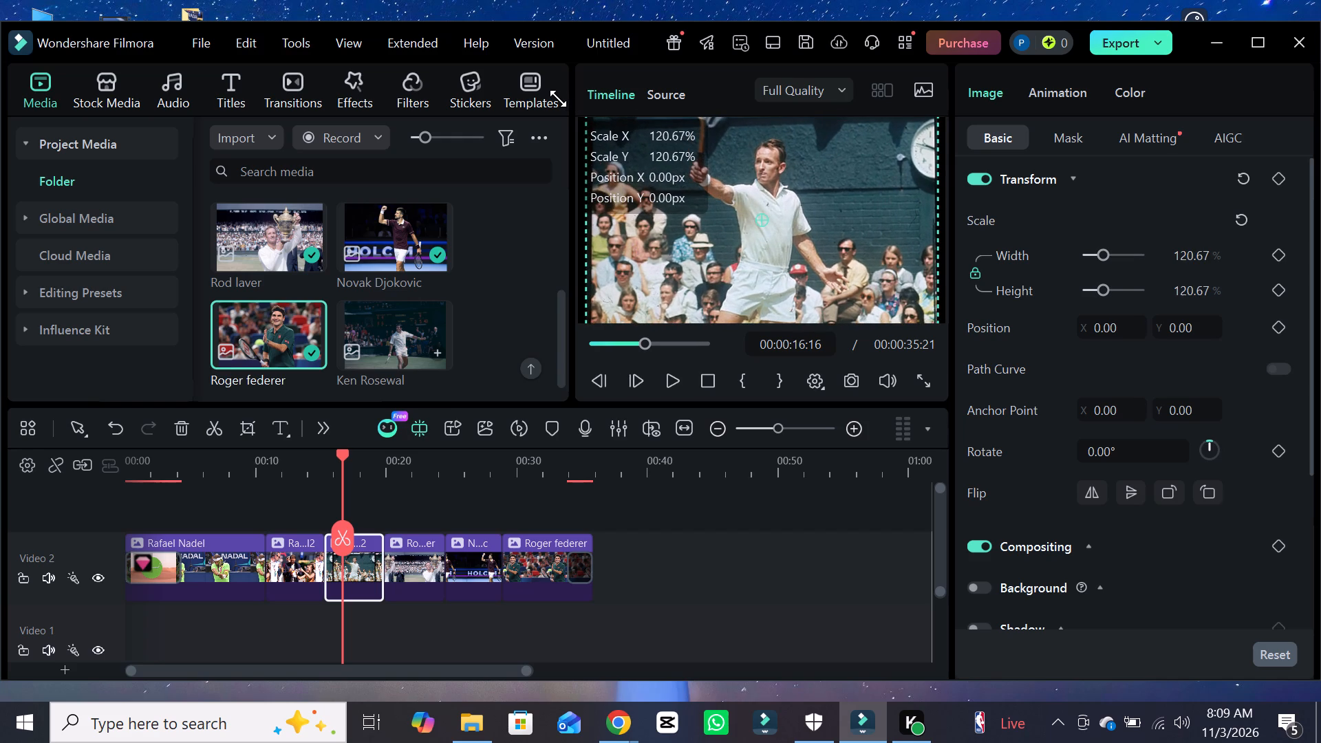
left_click_drag(558, 98, 555, 96)
left_click(555, 96)
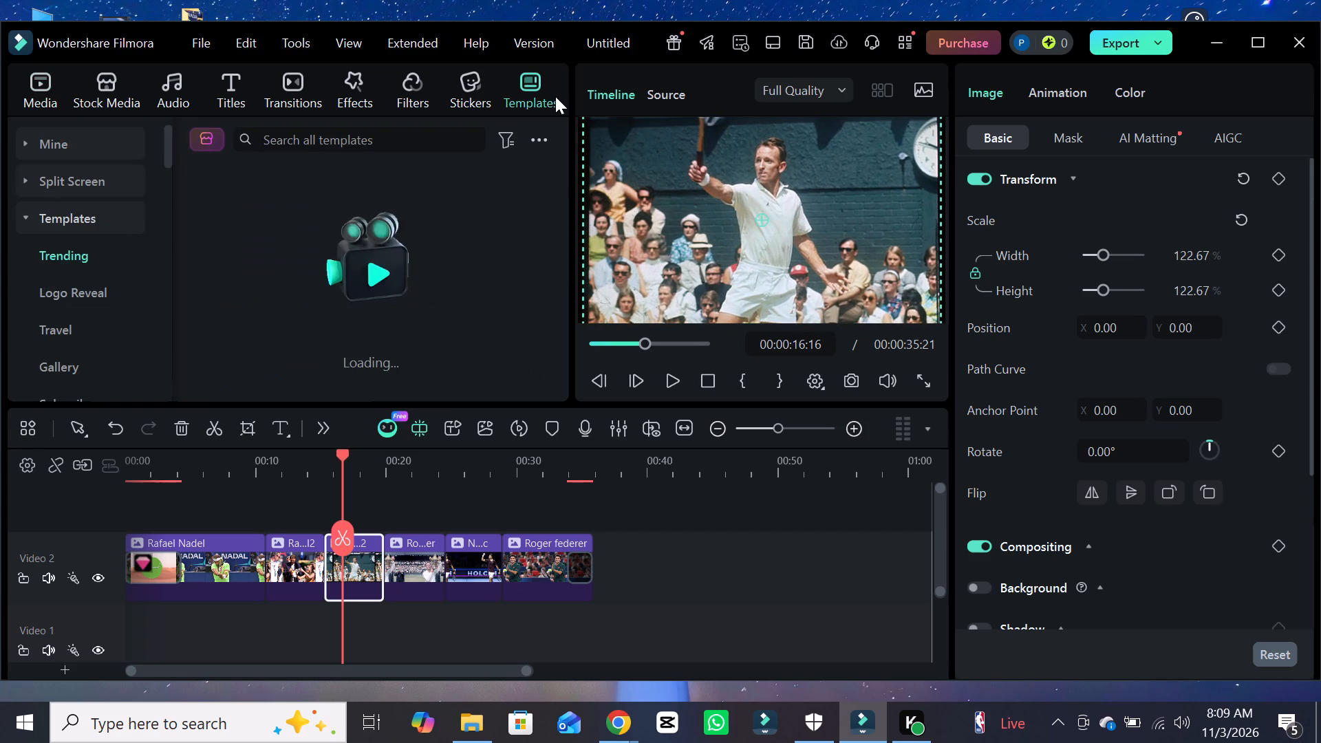
left_click(587, 118)
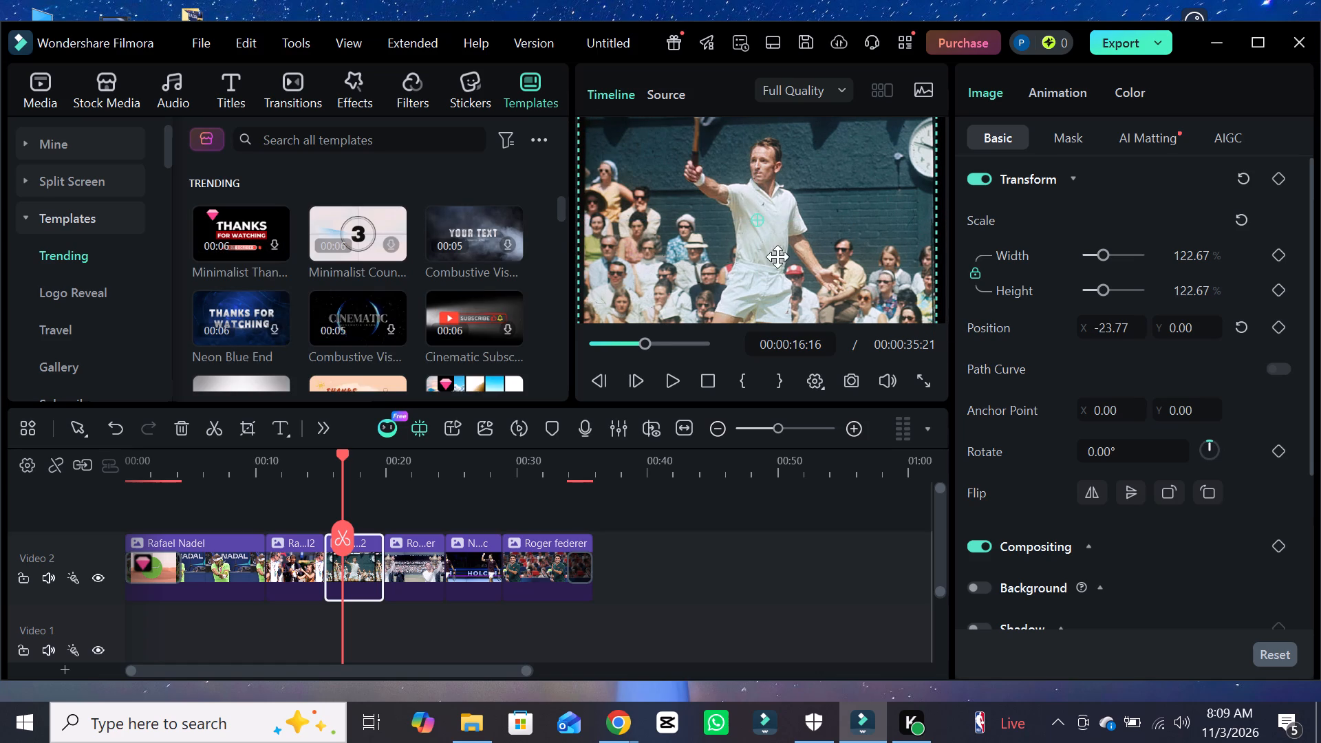
left_click(34, 103)
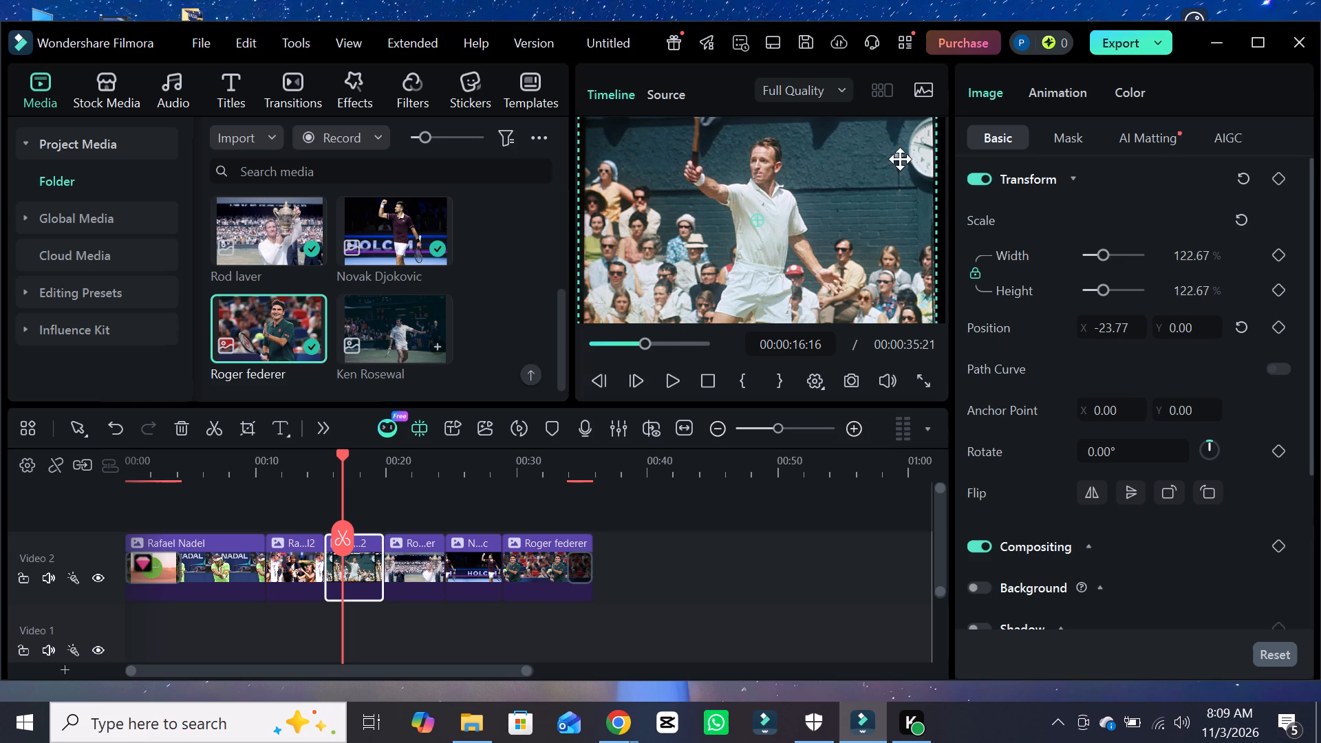
Reposition the first Rod Laver photo in the frame to about X -41.17, Y -122.40.
left_click(933, 319)
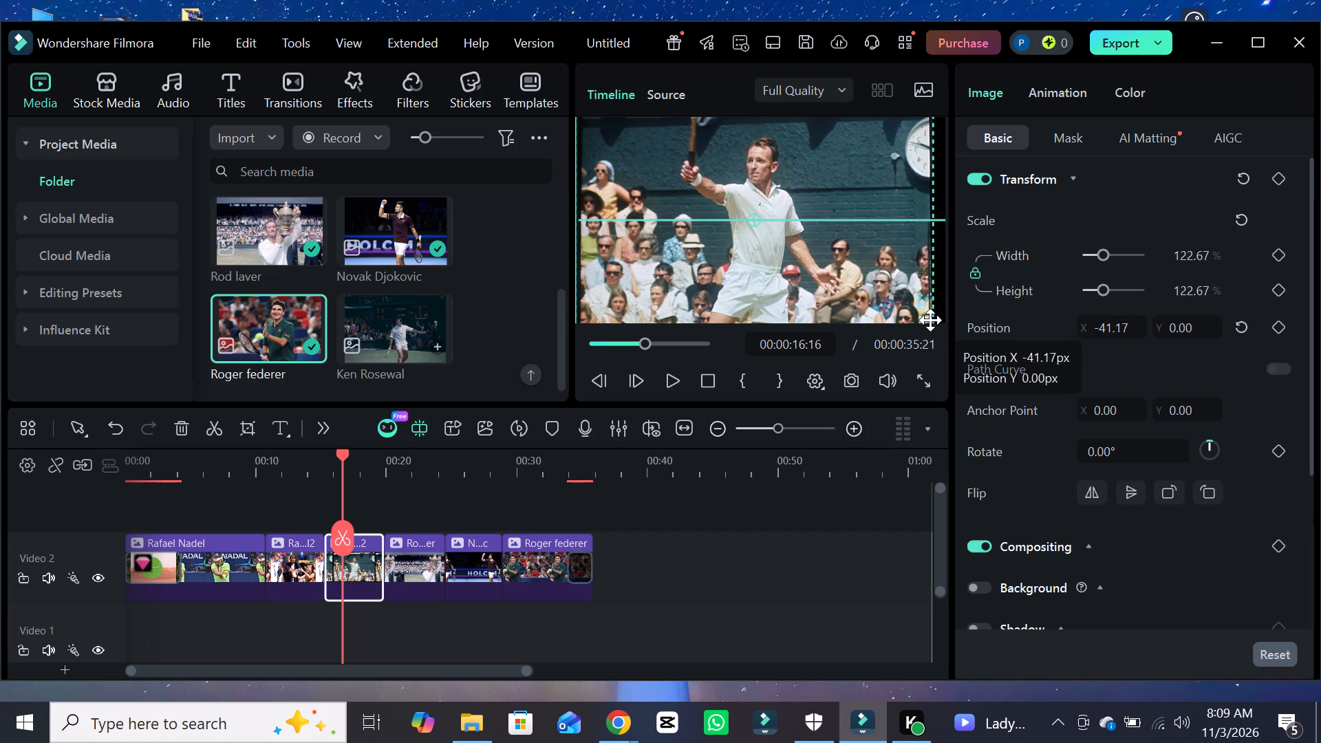
double_click(816, 206)
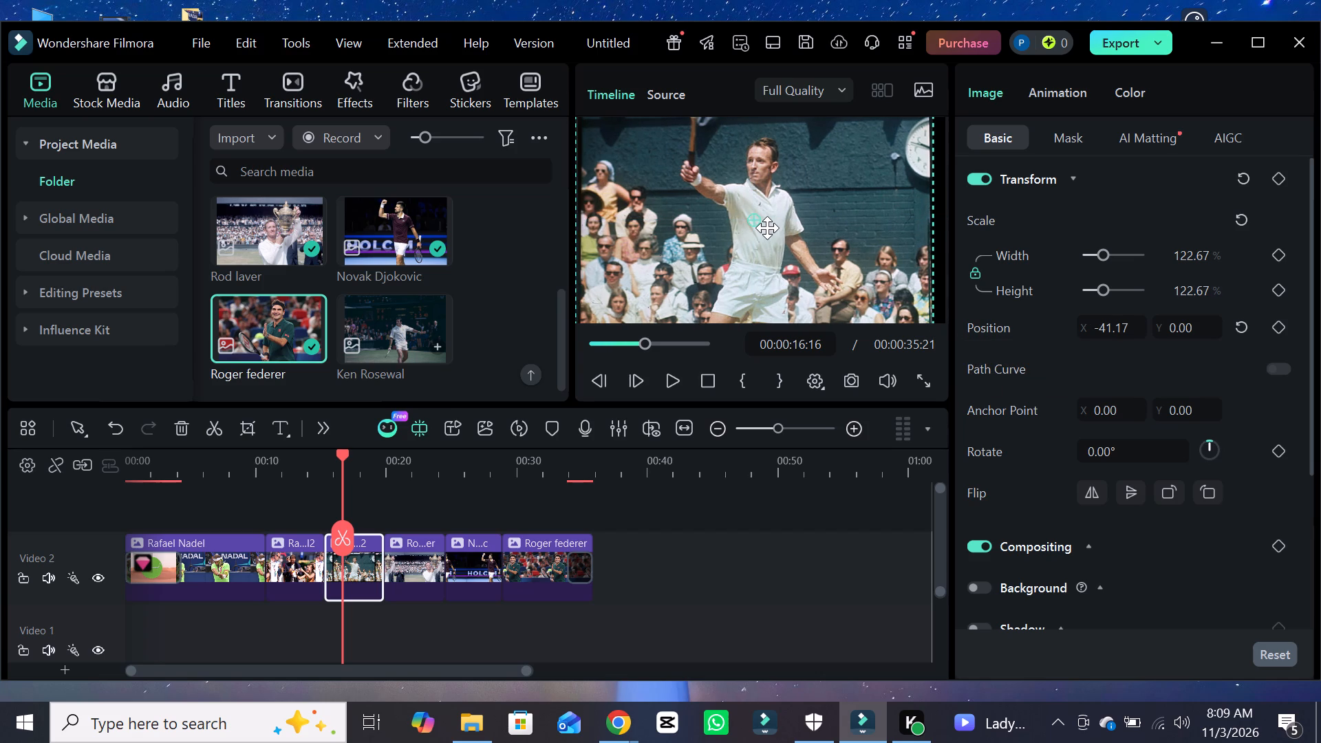
left_click(767, 228)
left_click_drag(771, 179, 772, 202)
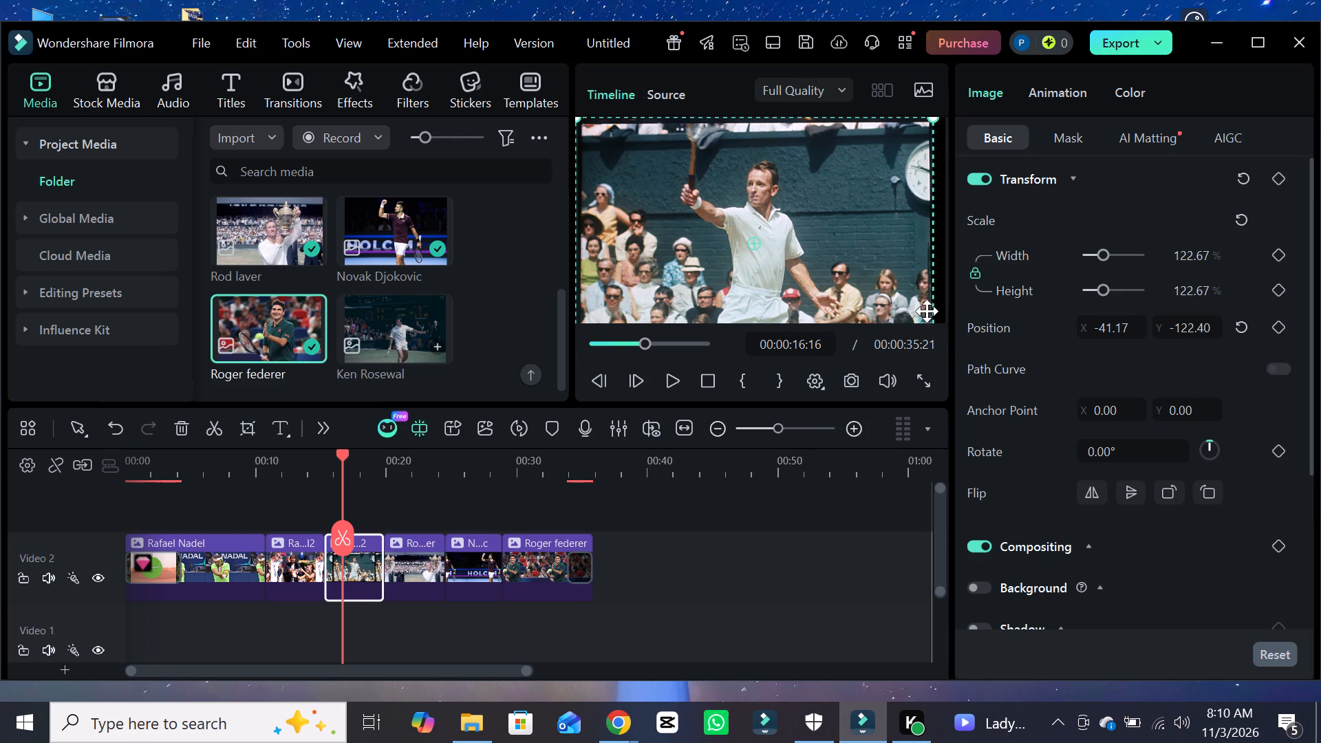
Enlarge the first Rod Laver photo to about 135.33% scale so it fills the whole frame.
left_click_drag(931, 118, 932, 122)
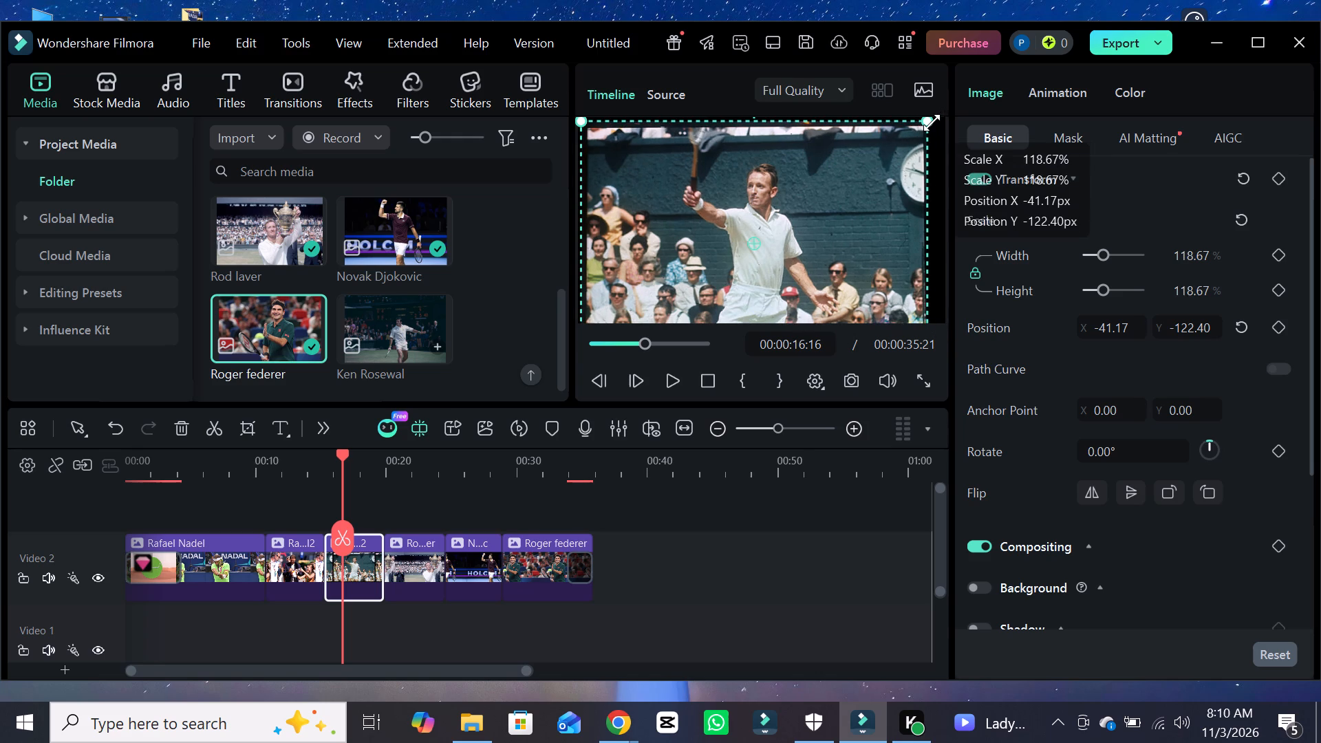
left_click_drag(932, 122, 949, 114)
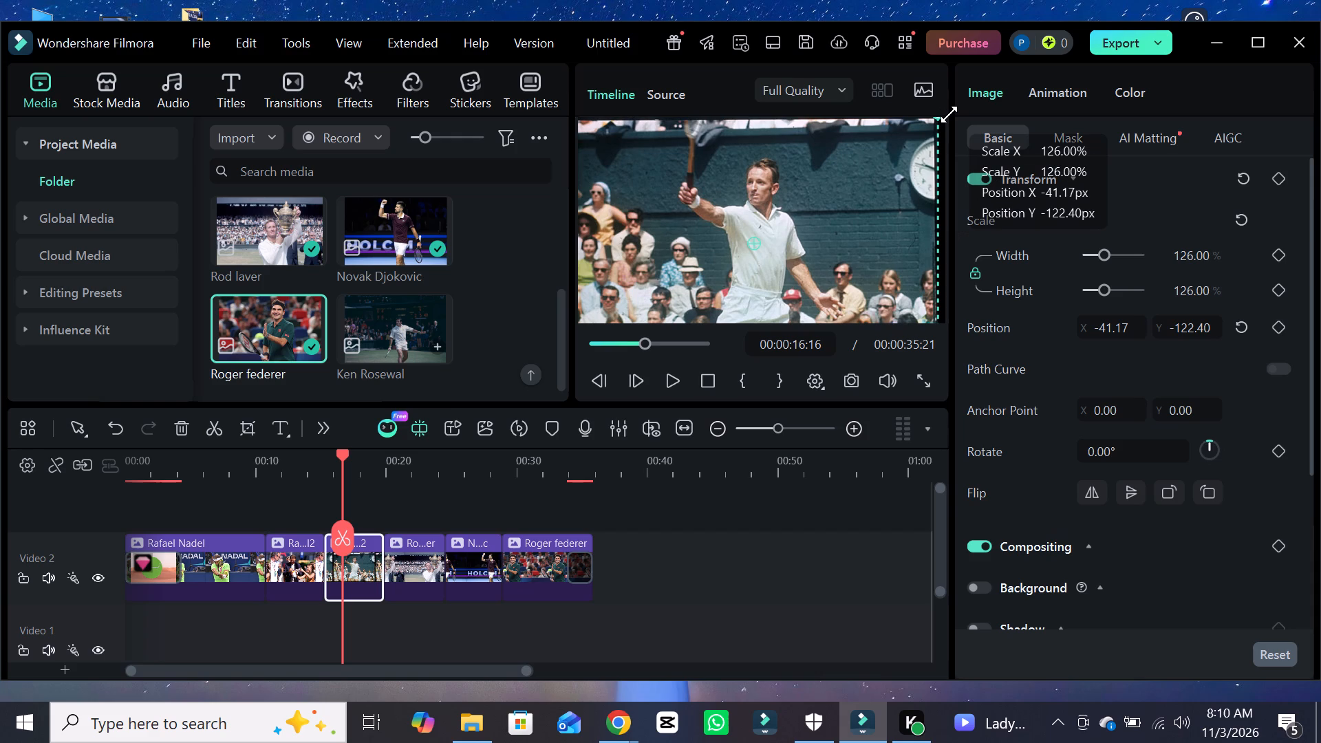
left_click_drag(949, 114, 950, 114)
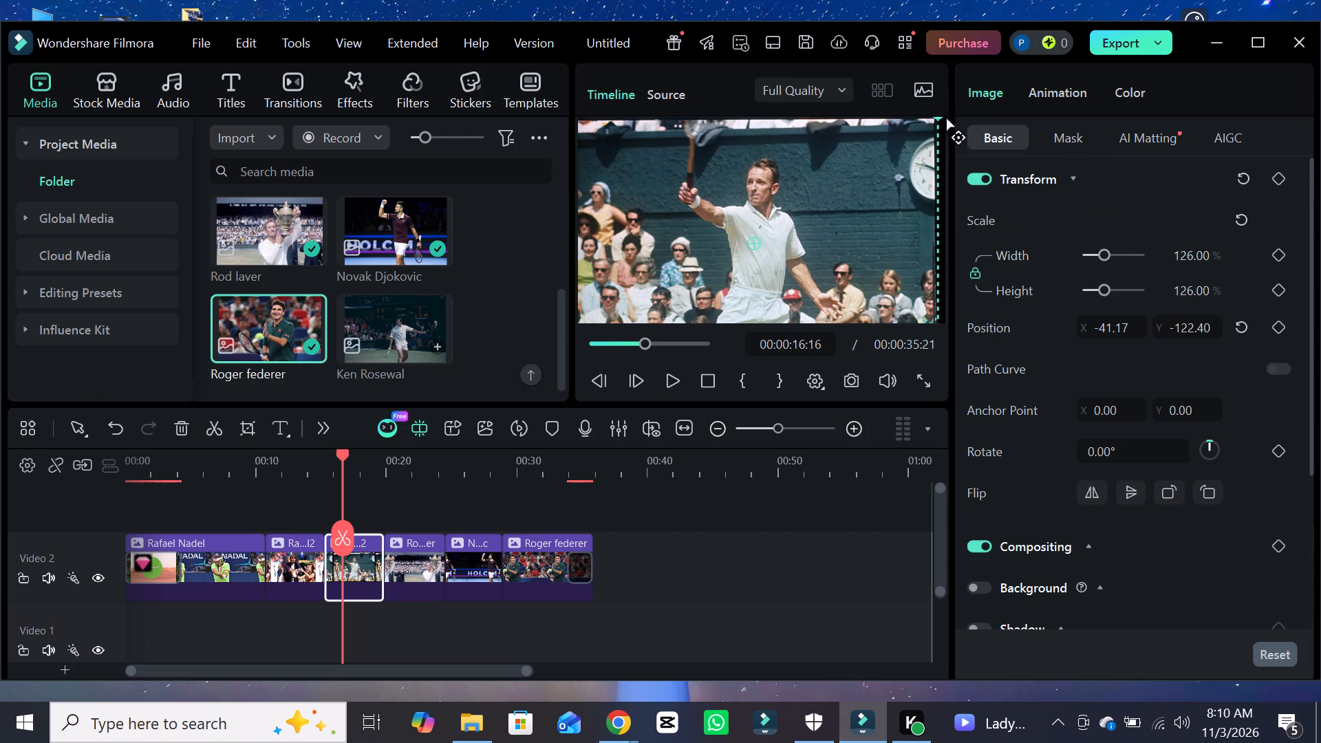
left_click_drag(936, 118, 954, 108)
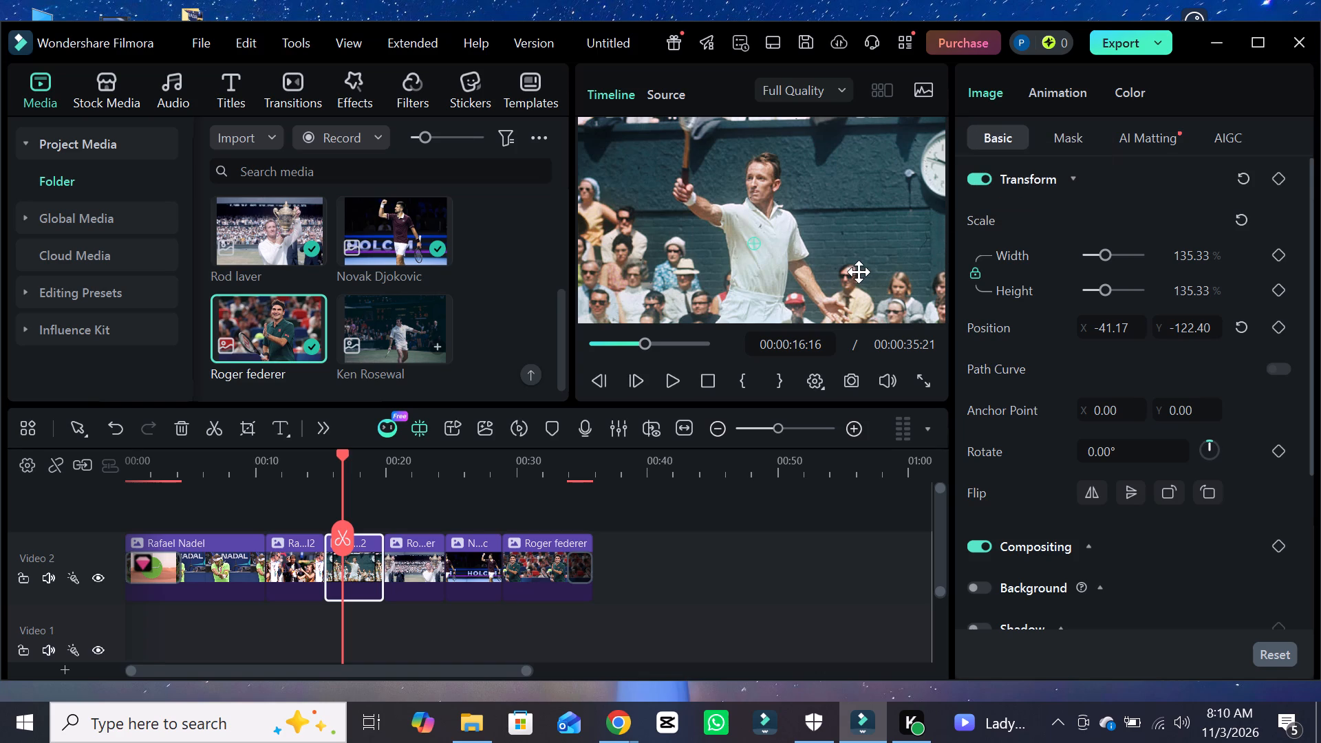
Advance playback to the Rod Laver trophy photo and enlarge it to about 116.67% scale so it fills the frame.
left_click(667, 389)
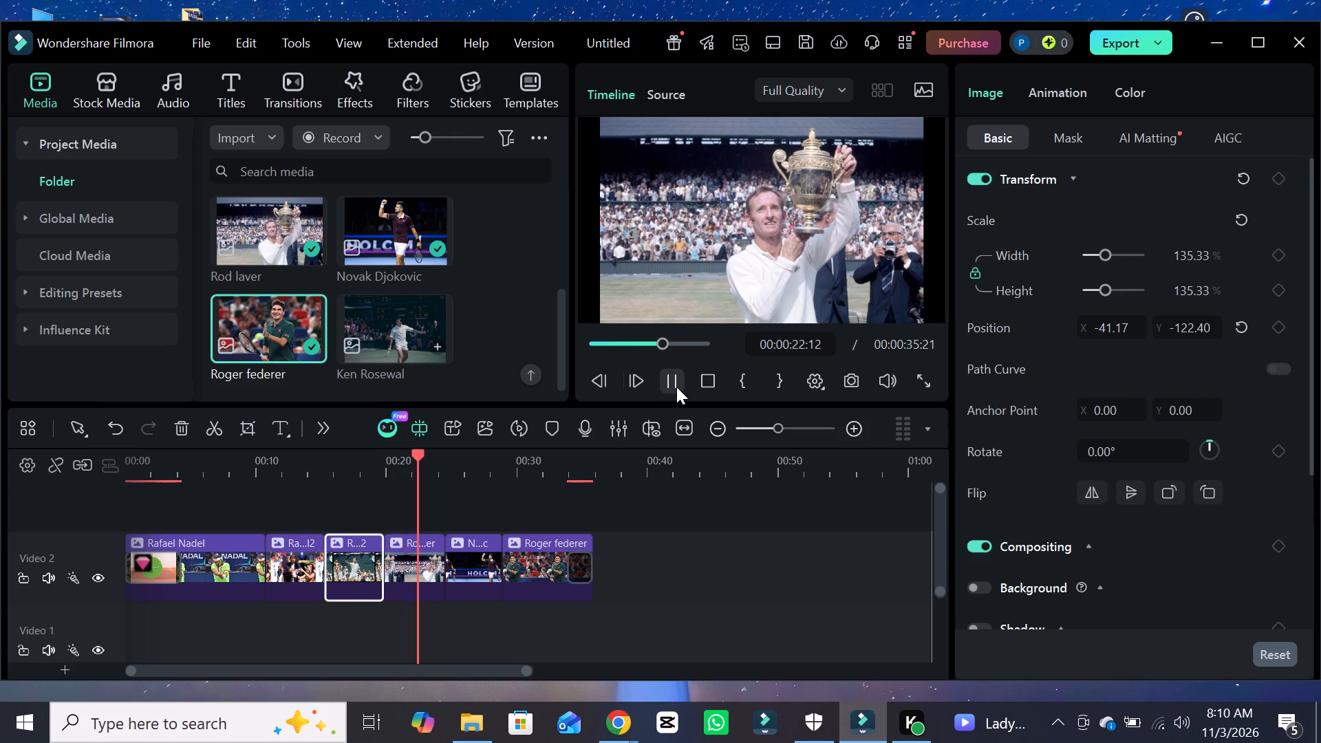
left_click(676, 387)
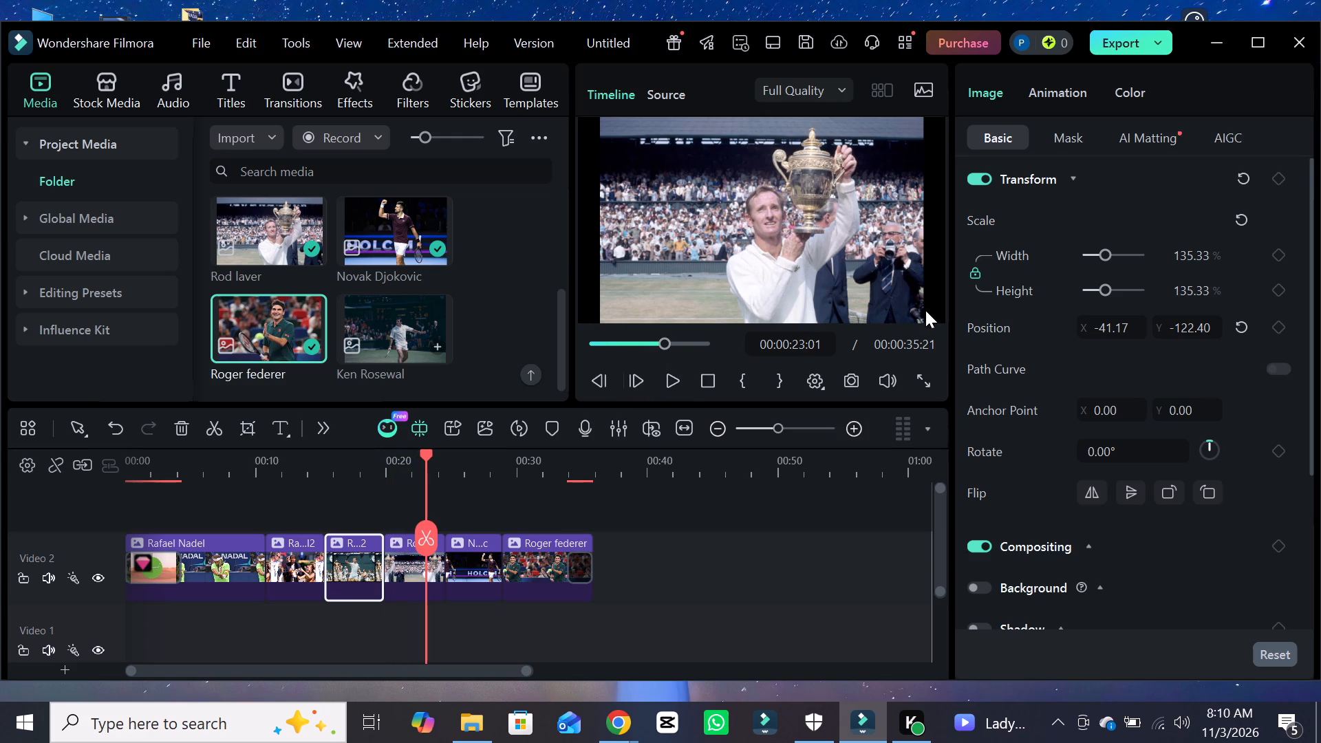
left_click(816, 259)
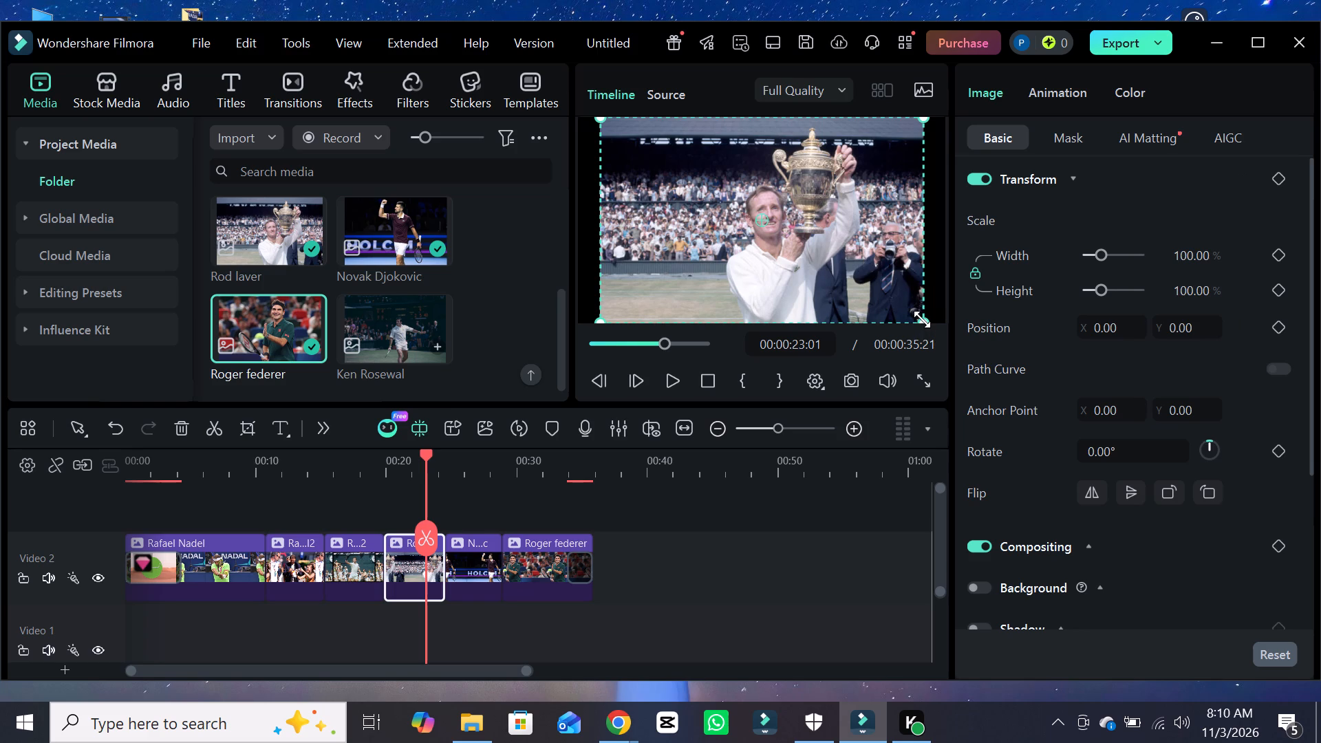
left_click_drag(922, 319, 940, 324)
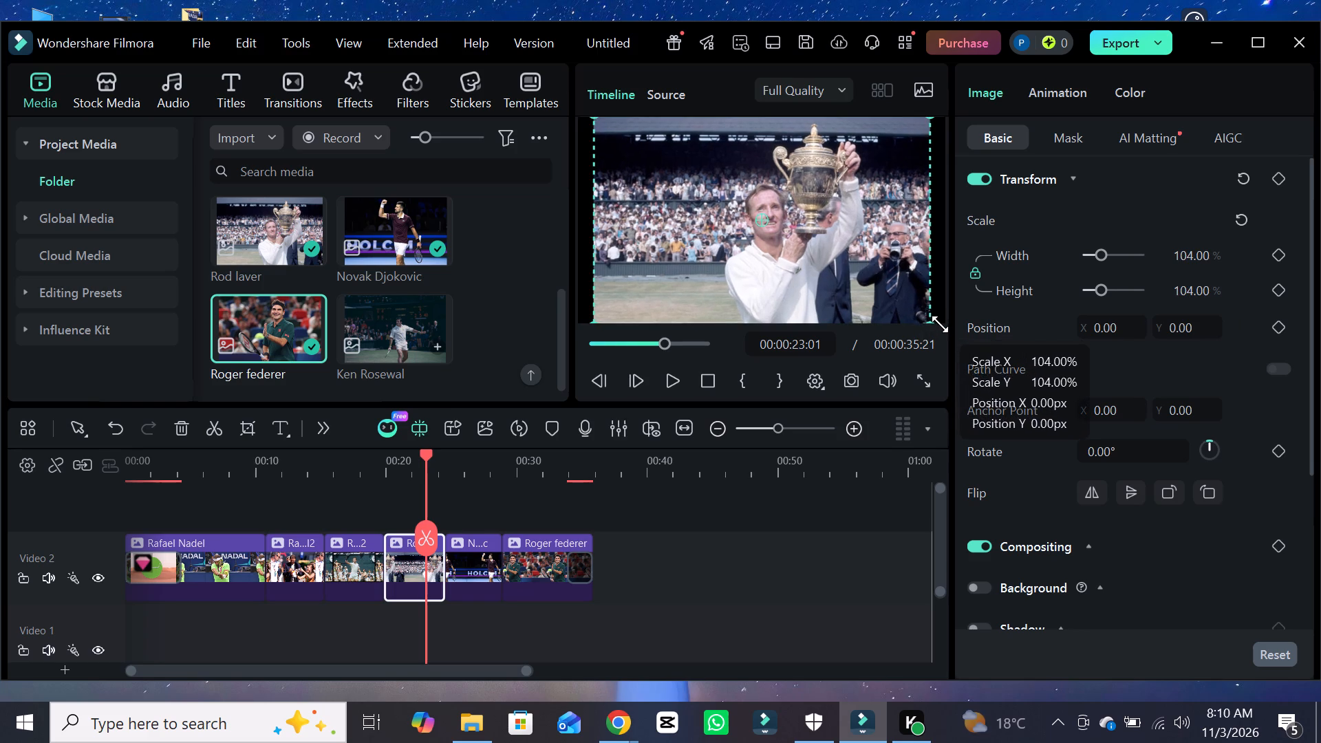
left_click_drag(940, 324, 947, 332)
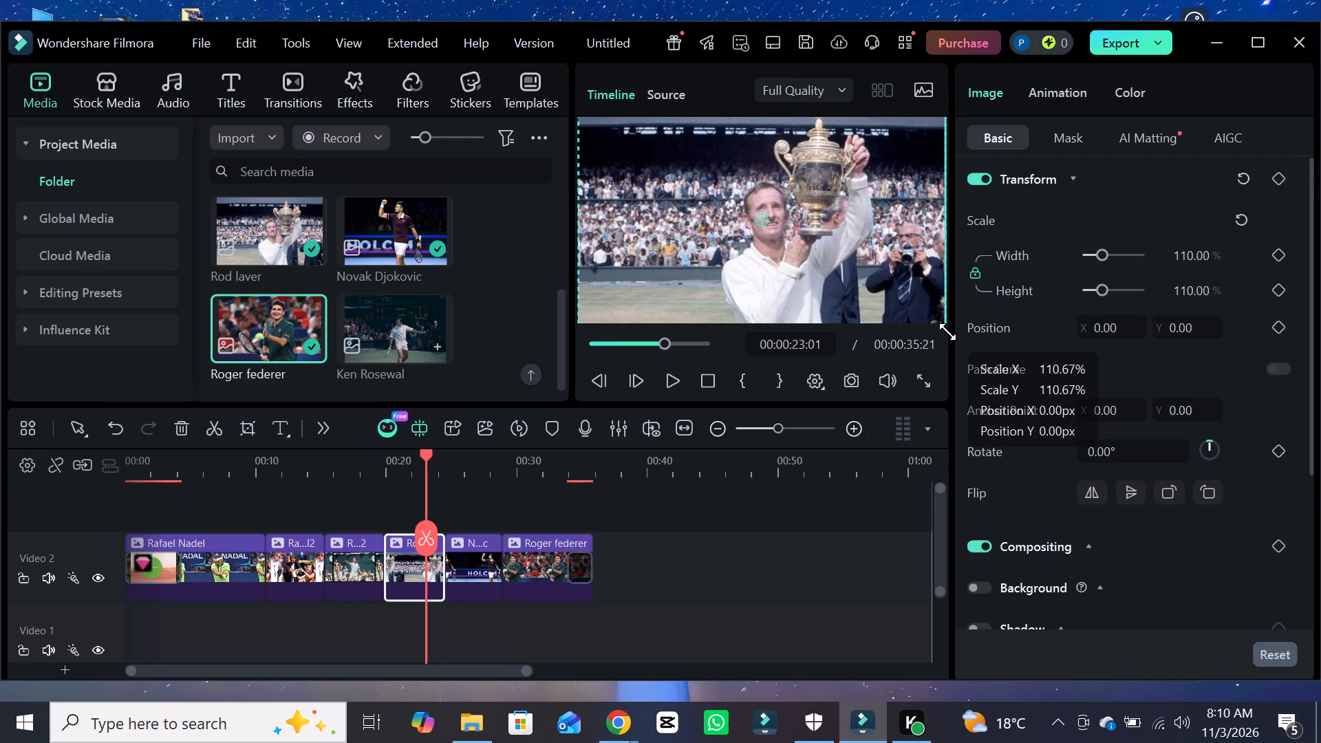
left_click_drag(947, 332, 958, 336)
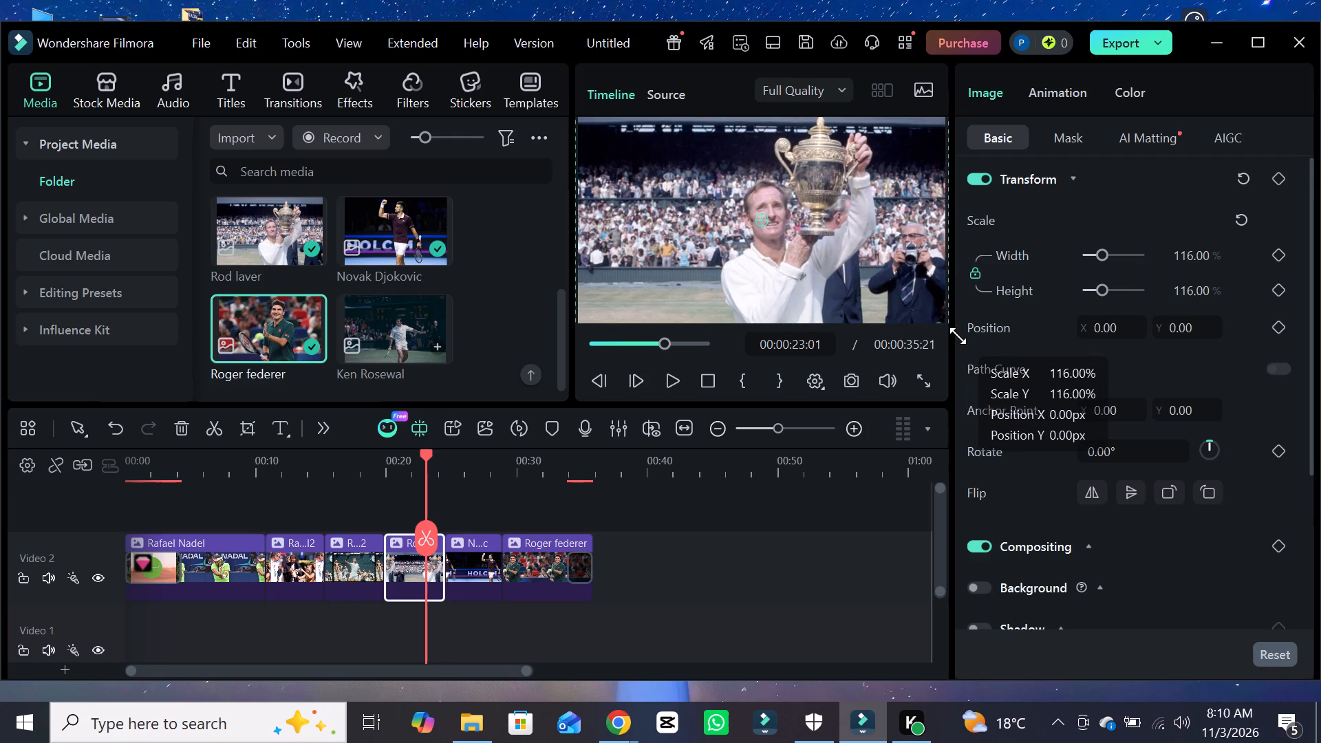
left_click_drag(958, 336, 959, 336)
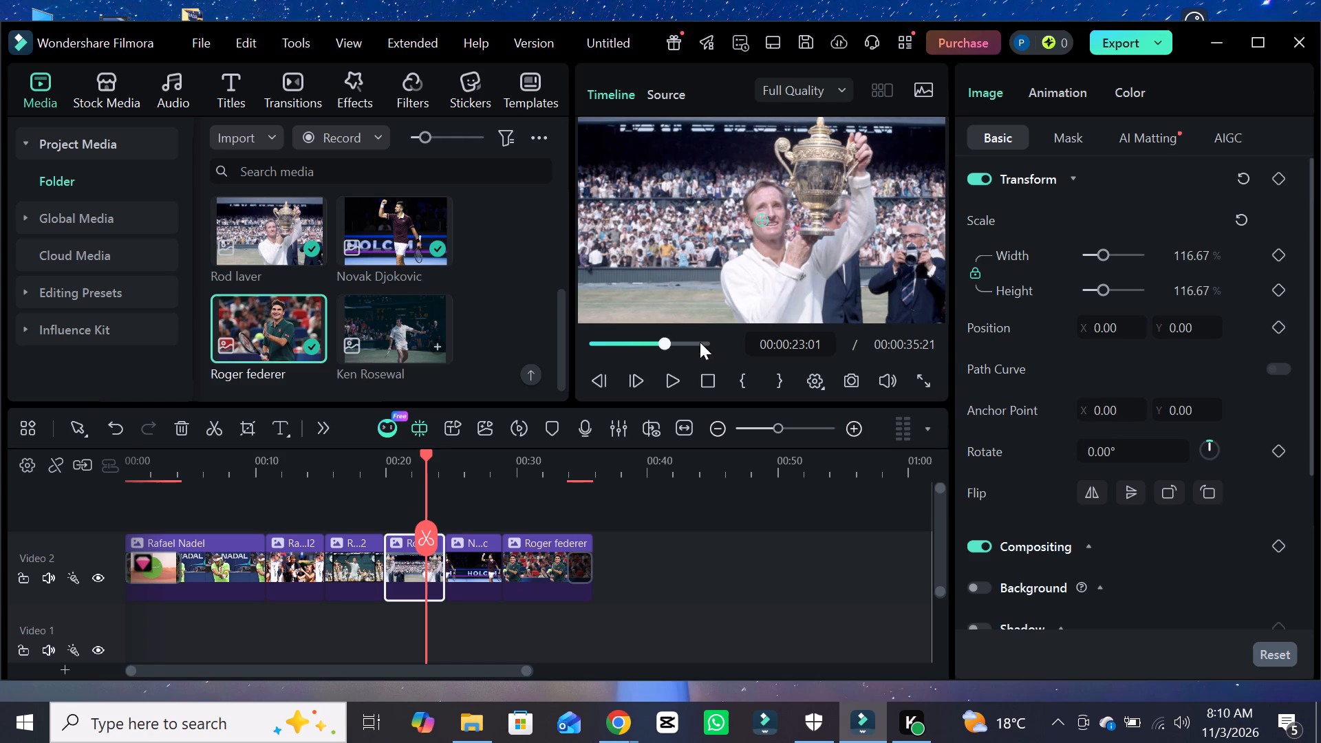
Advance playback to the Novak Djokovic photo and enlarge it to about 122% scale, covering the black side bars.
left_click(660, 380)
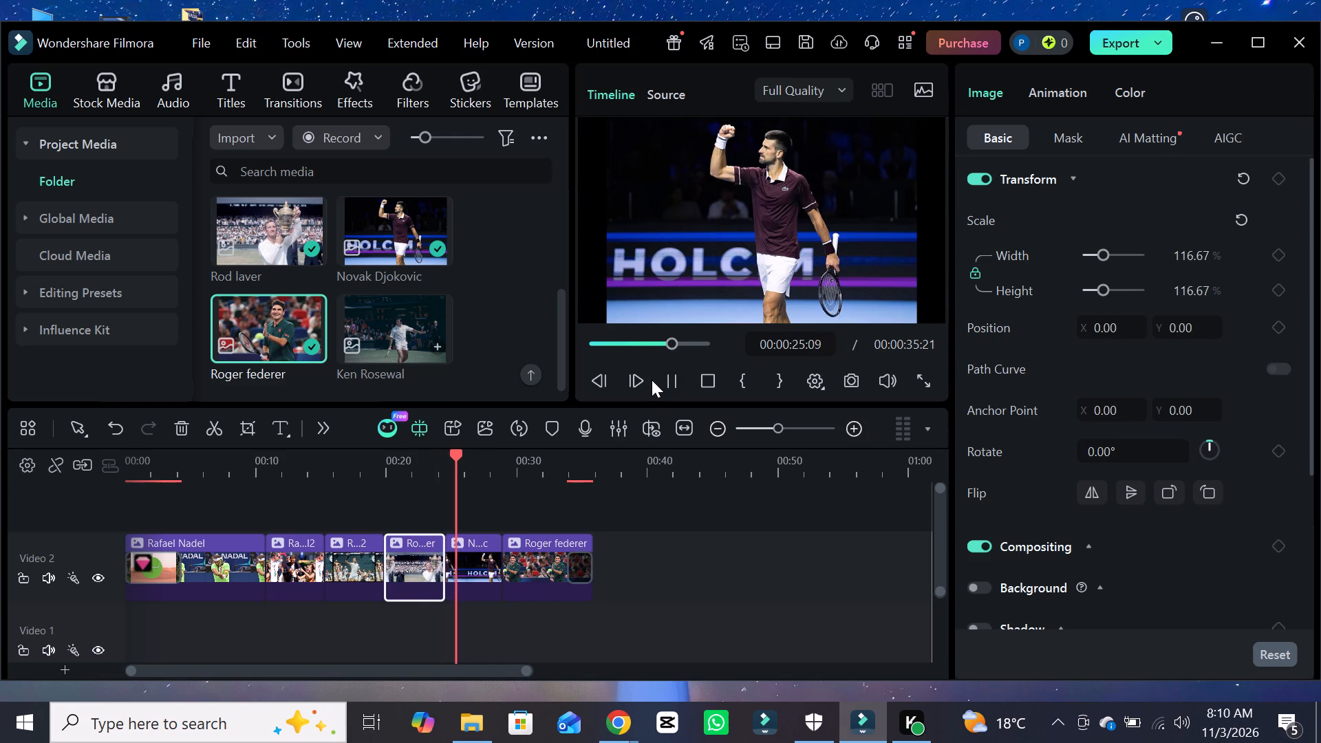
left_click(682, 378)
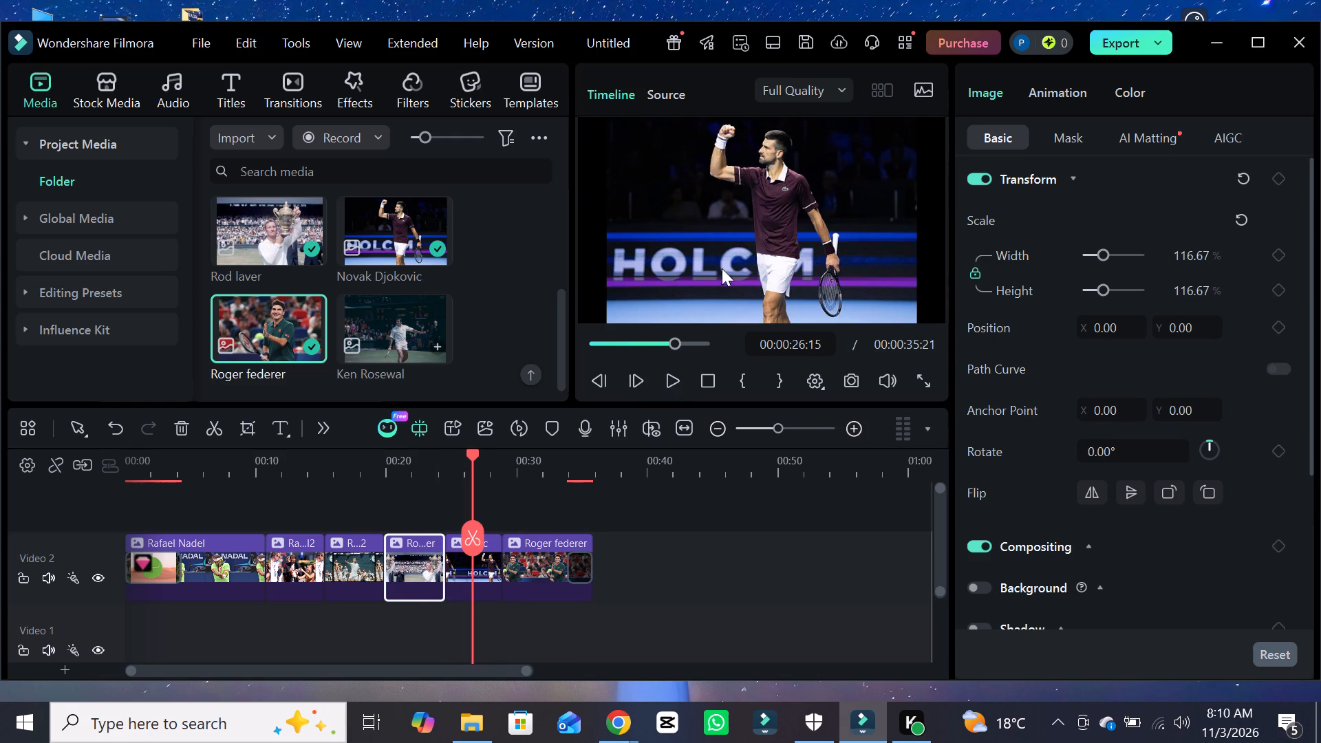
left_click(745, 230)
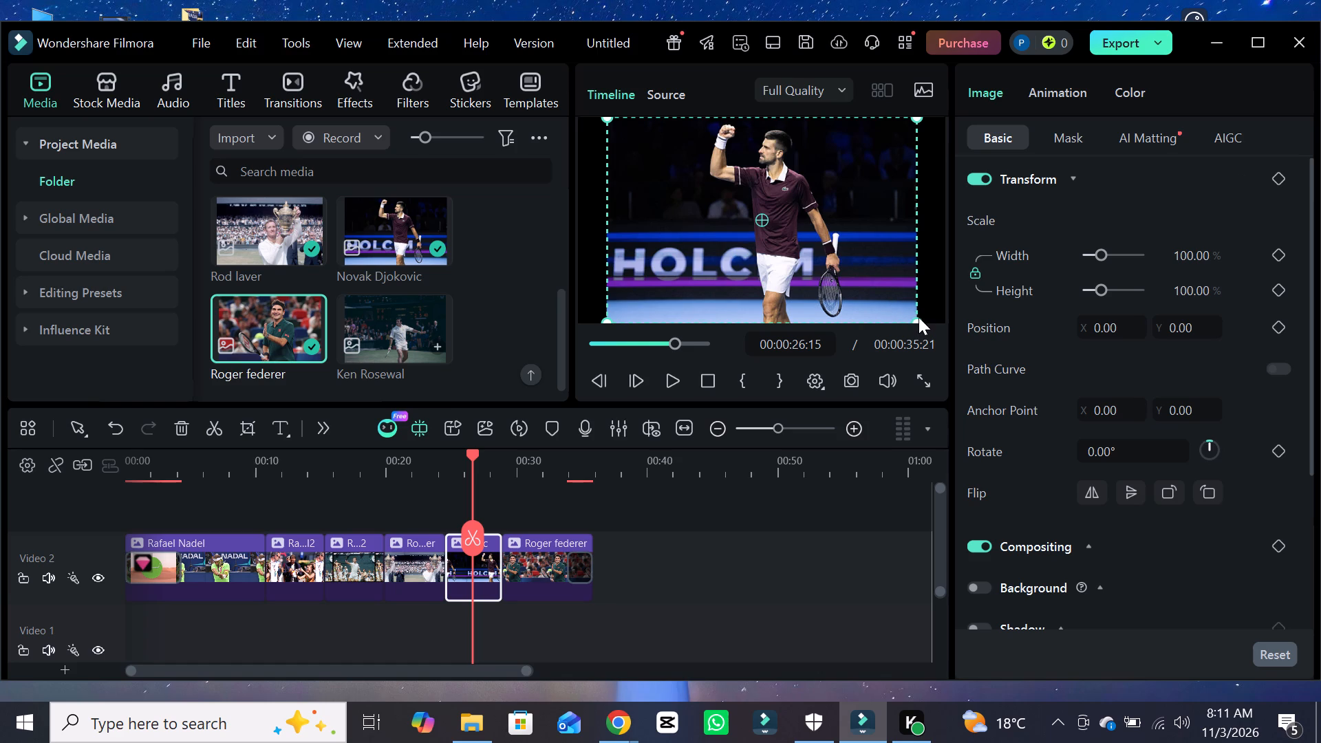
left_click_drag(917, 320, 929, 321)
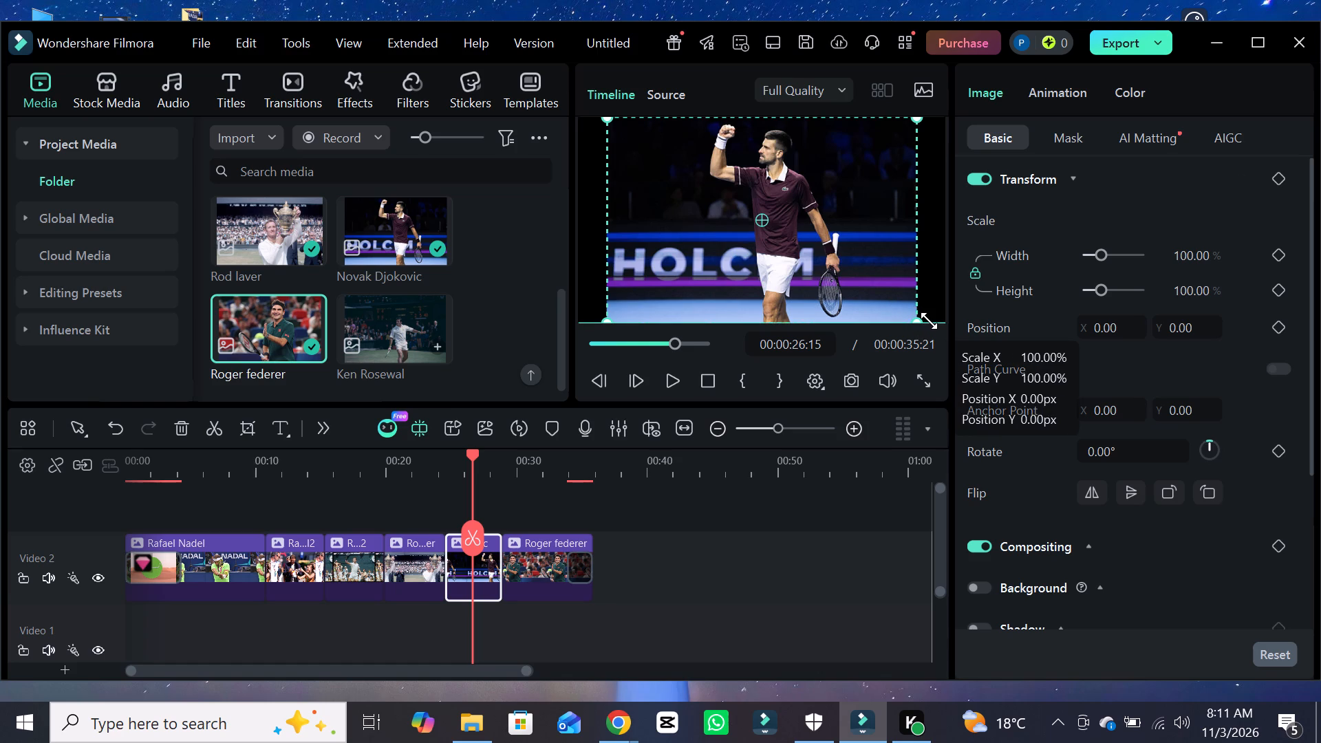
left_click_drag(929, 321, 946, 336)
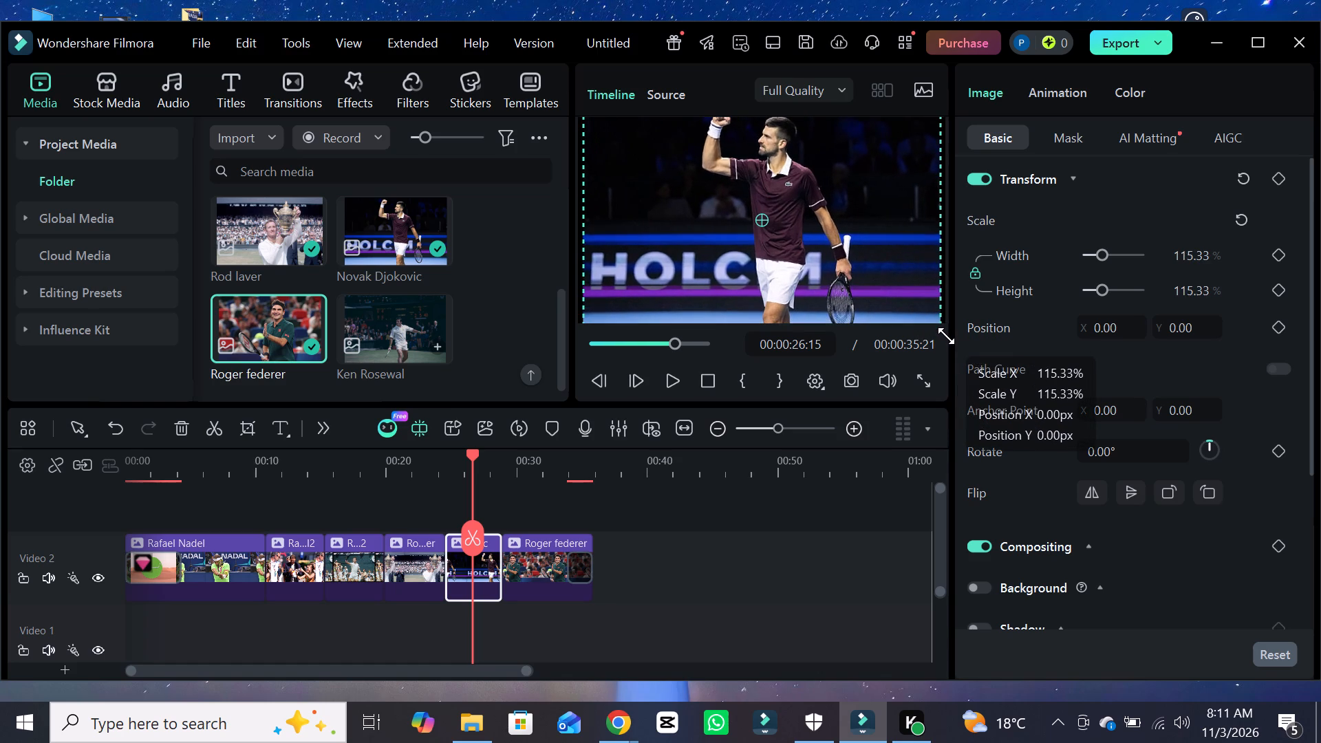
left_click_drag(946, 336, 949, 341)
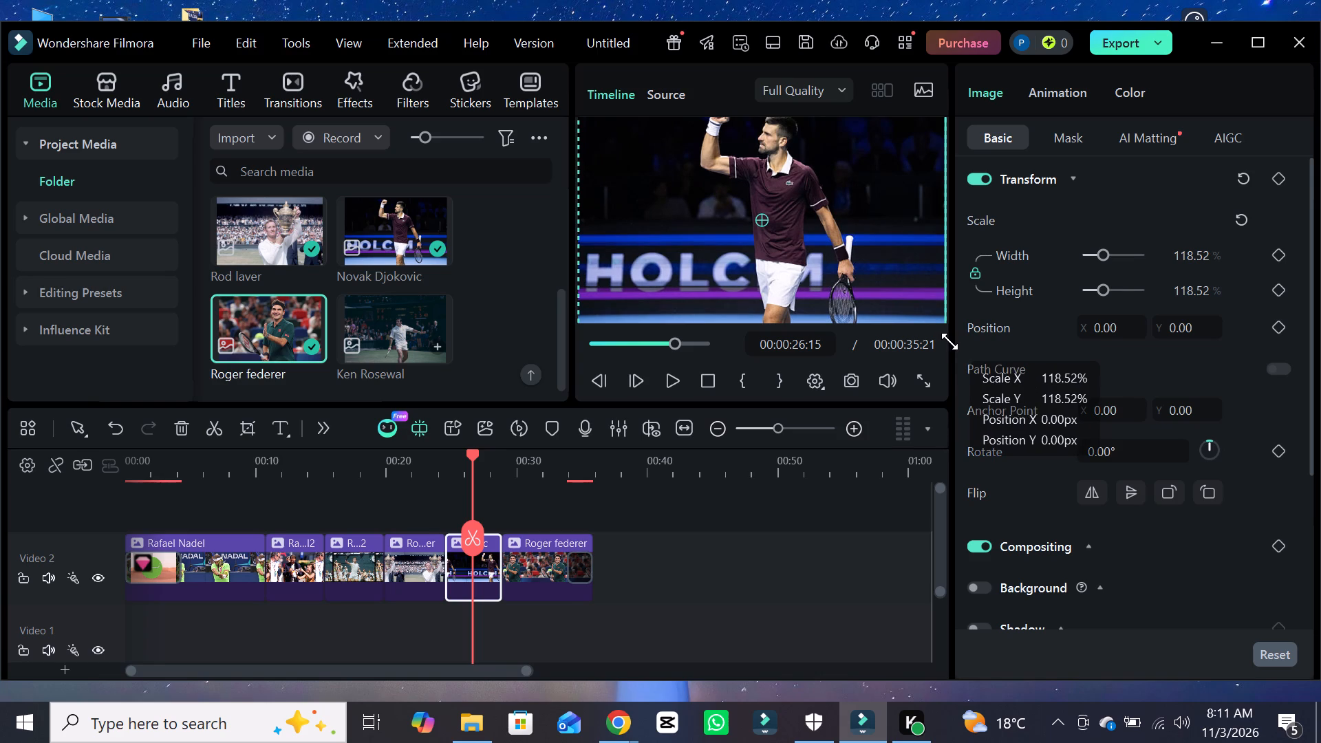
left_click_drag(949, 341, 949, 343)
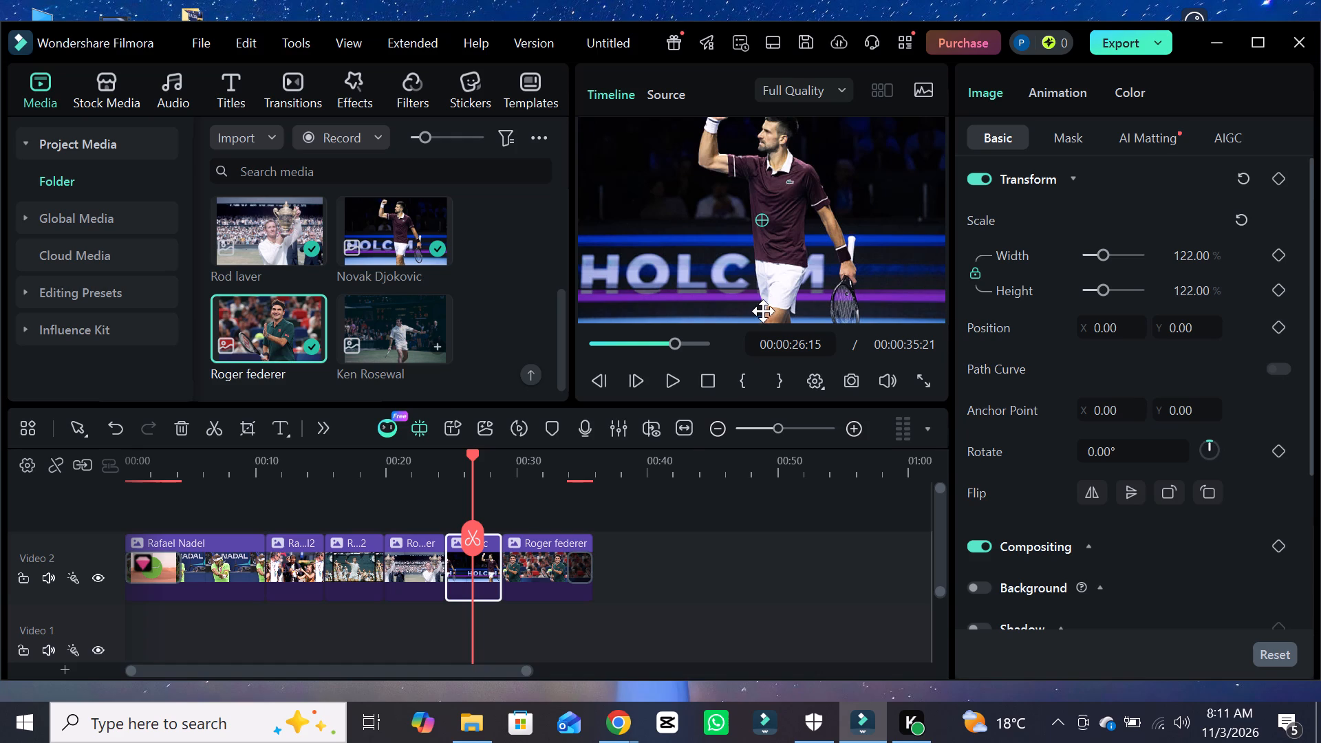
Advance playback to the Roger Federer photo and enlarge it to about 118.52% scale.
left_click(669, 383)
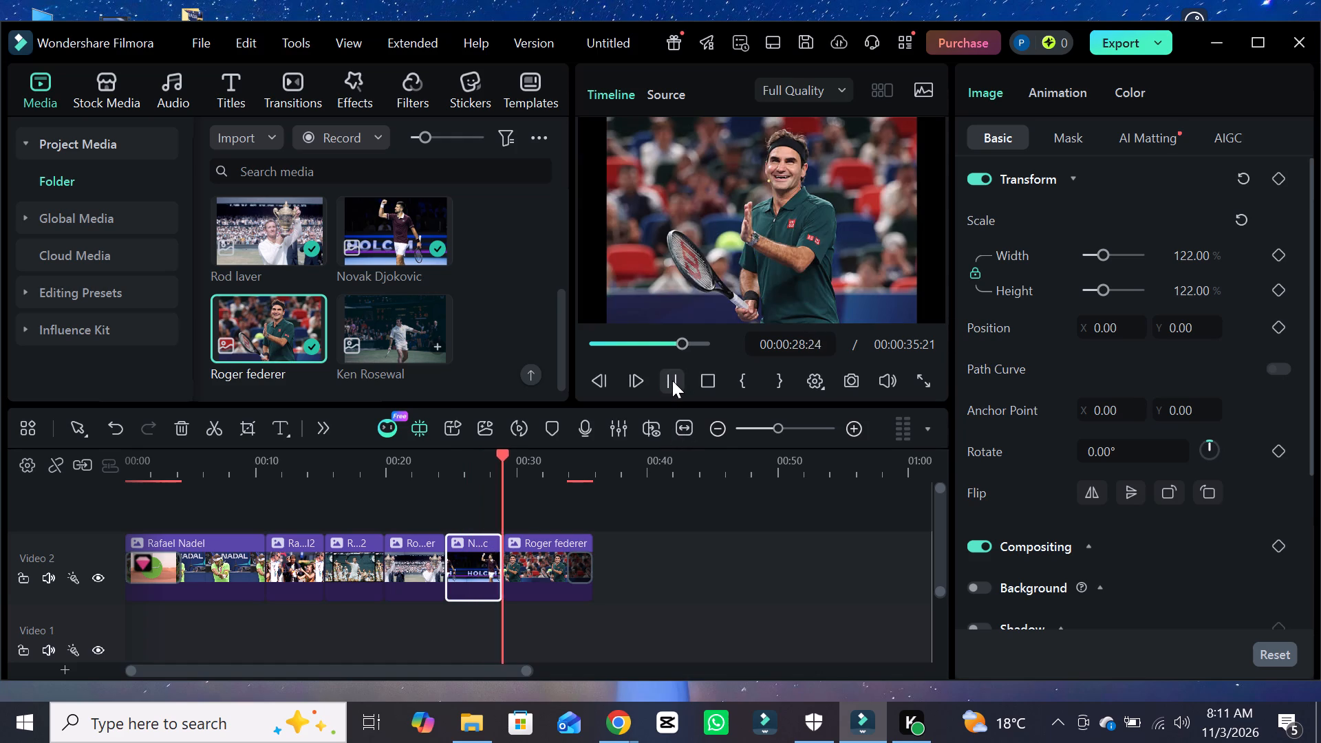
left_click(672, 380)
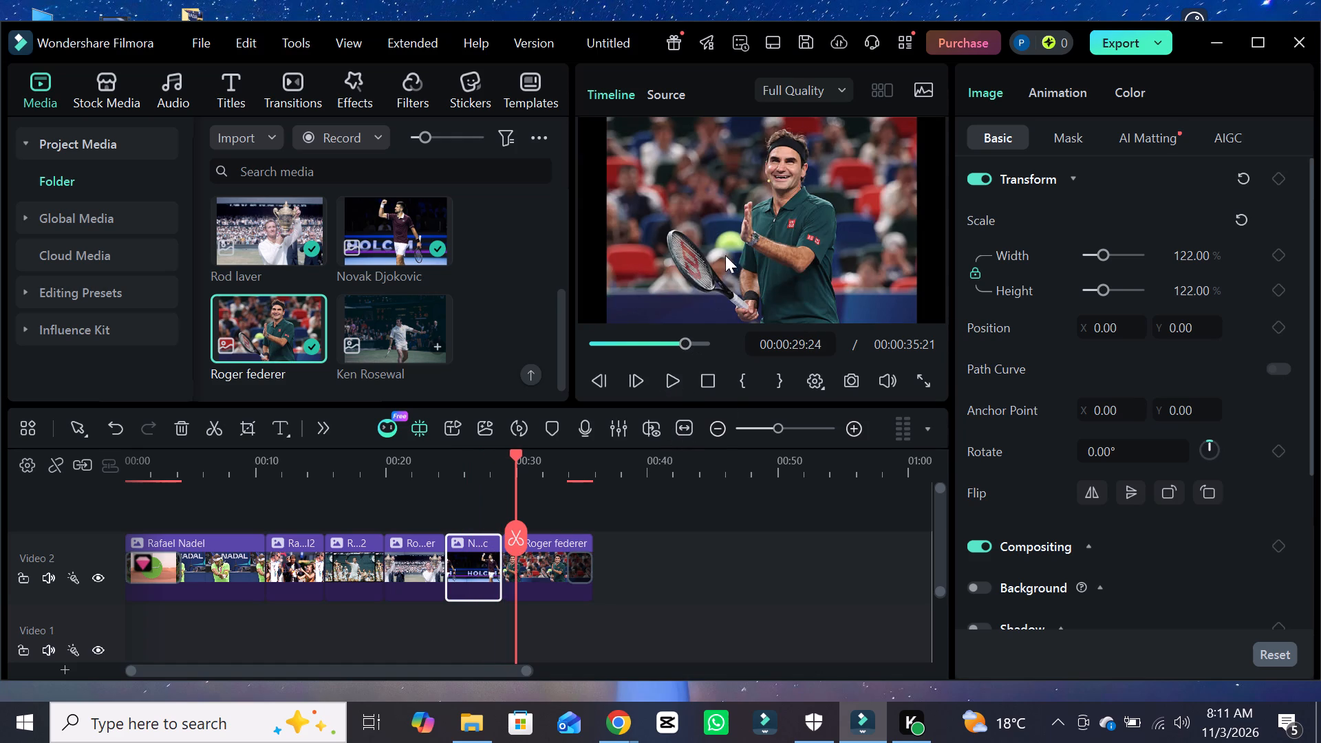
double_click(729, 250)
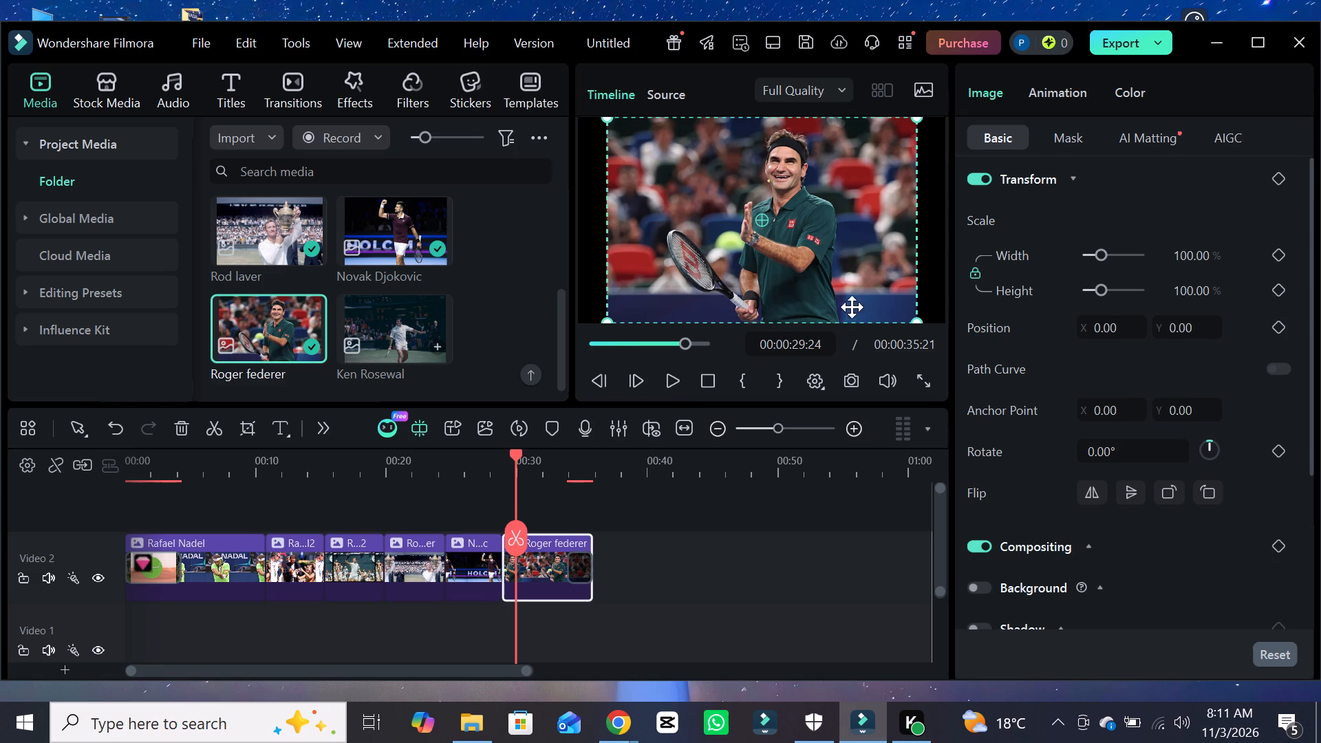
left_click_drag(918, 320, 935, 323)
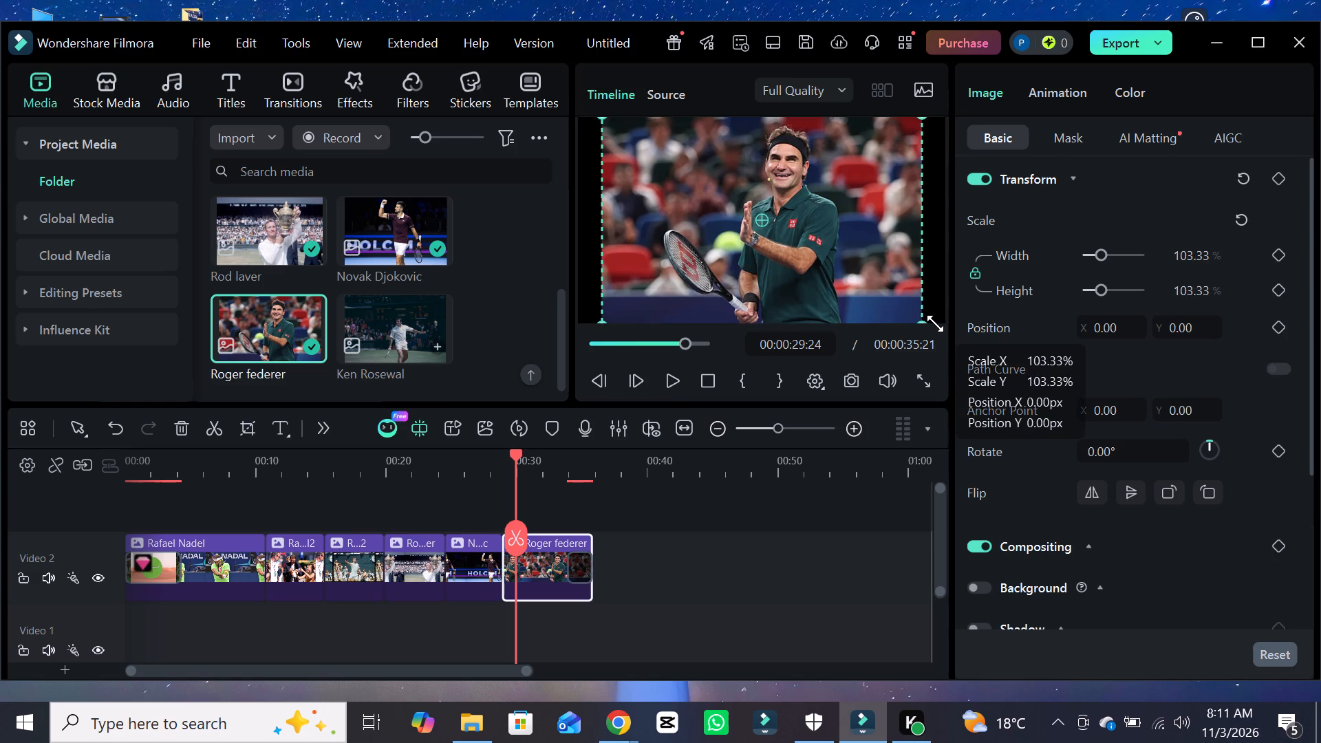
left_click_drag(935, 323, 961, 341)
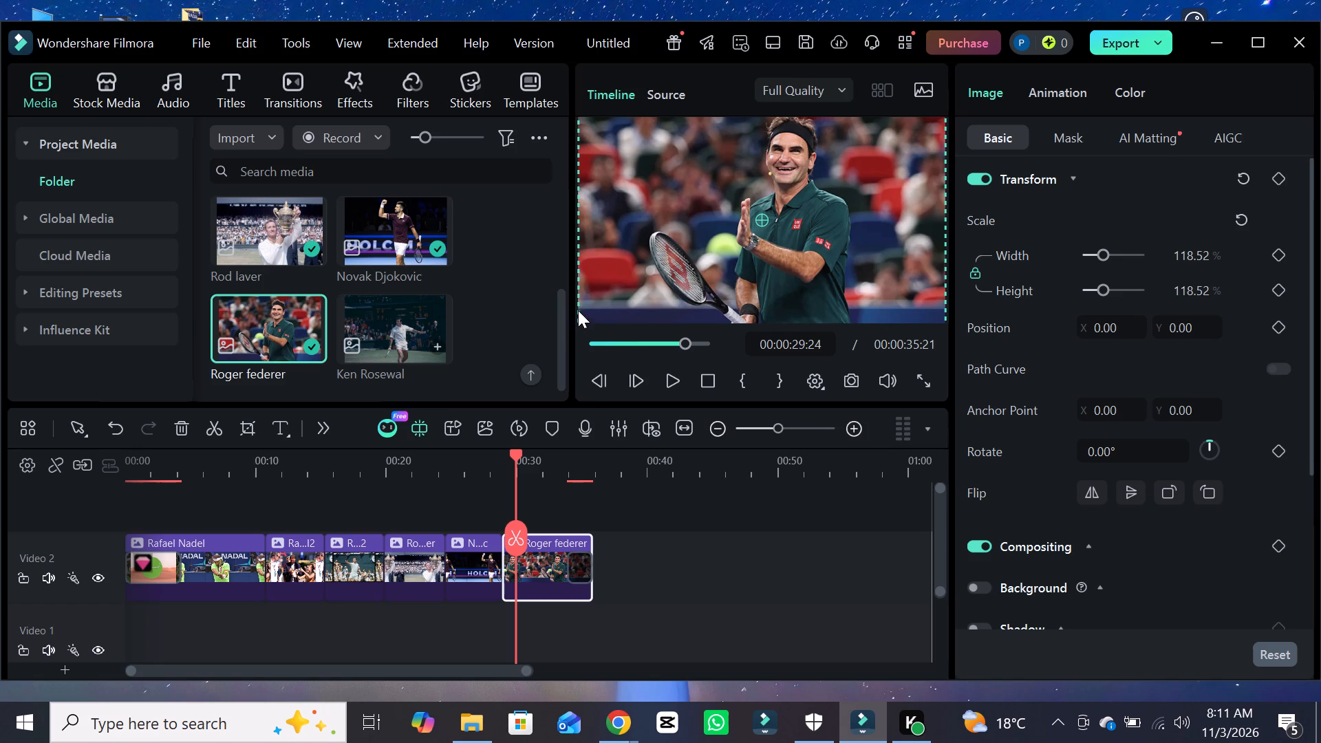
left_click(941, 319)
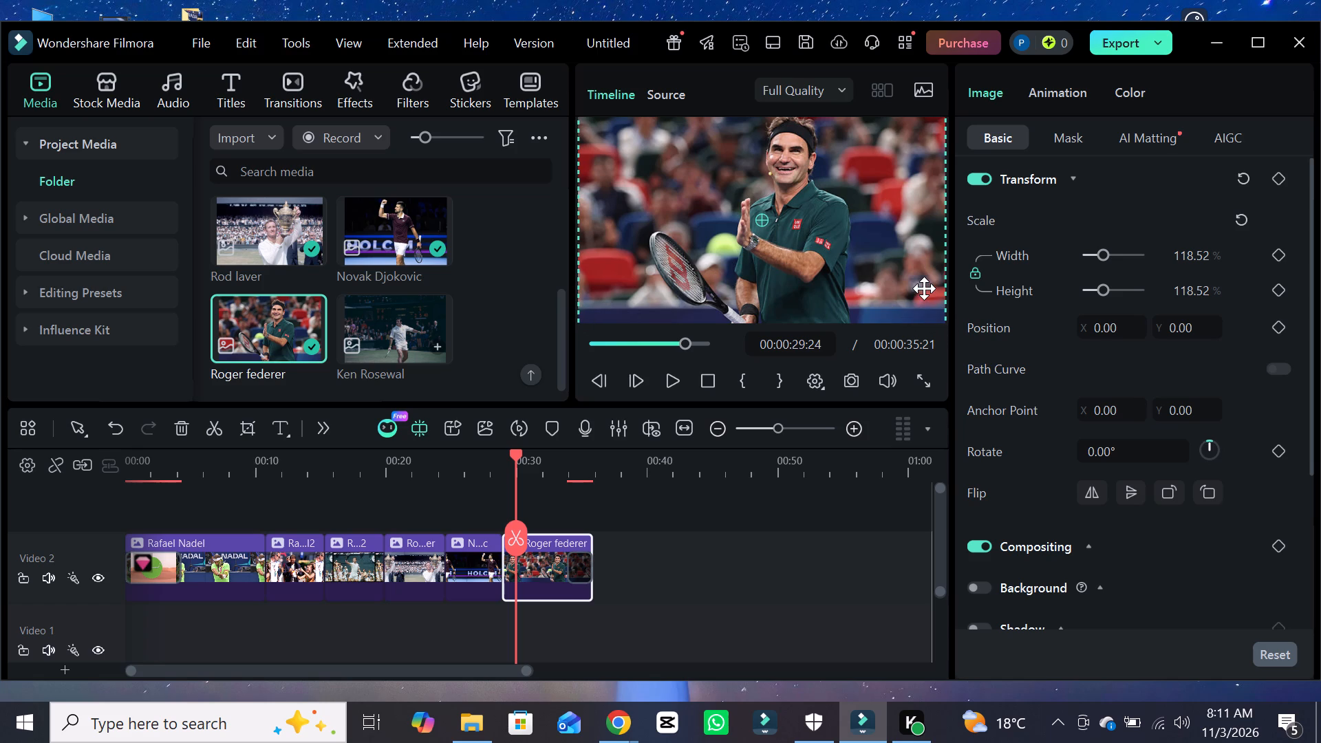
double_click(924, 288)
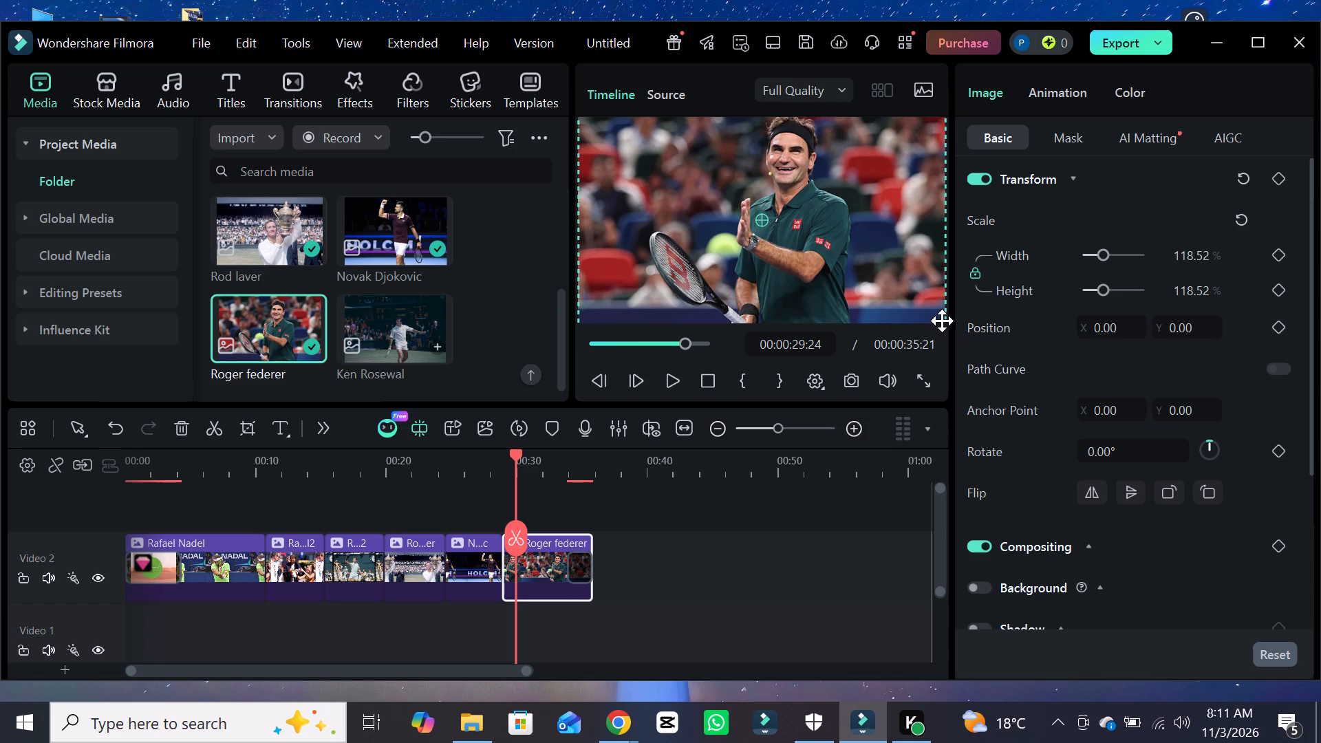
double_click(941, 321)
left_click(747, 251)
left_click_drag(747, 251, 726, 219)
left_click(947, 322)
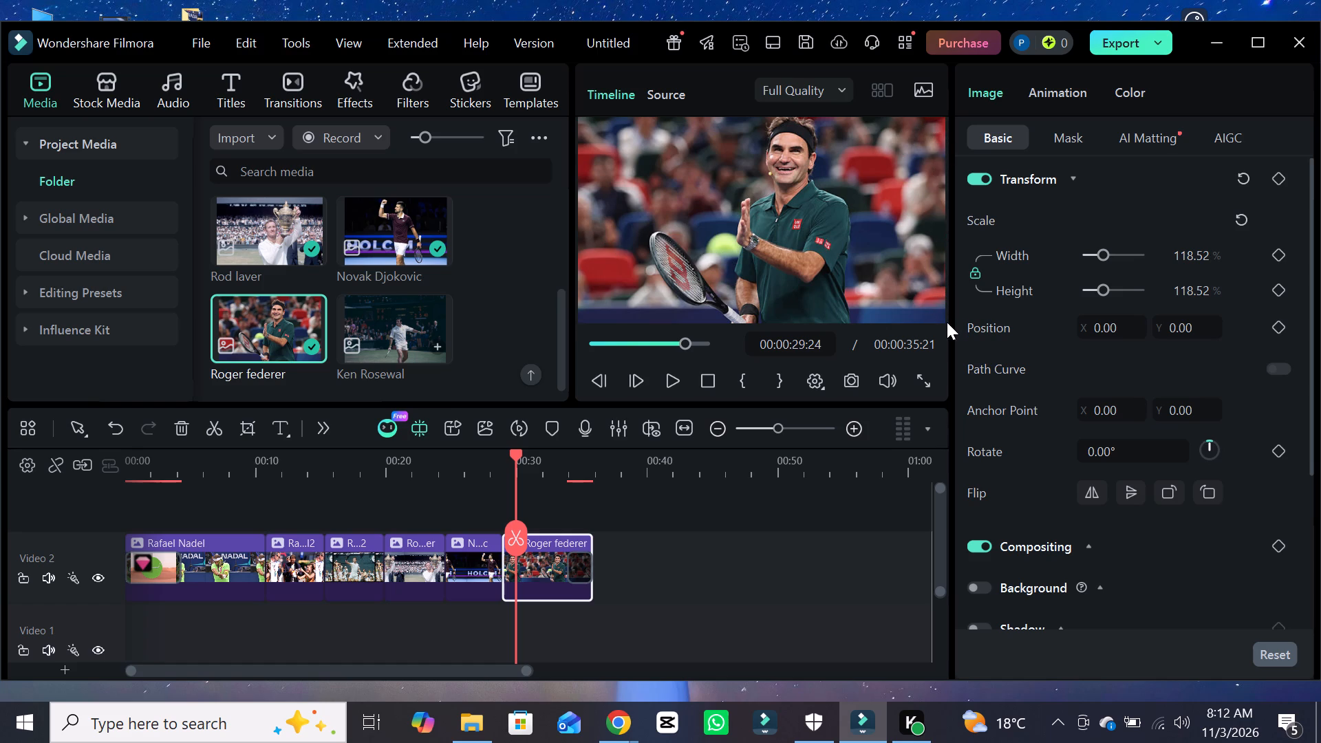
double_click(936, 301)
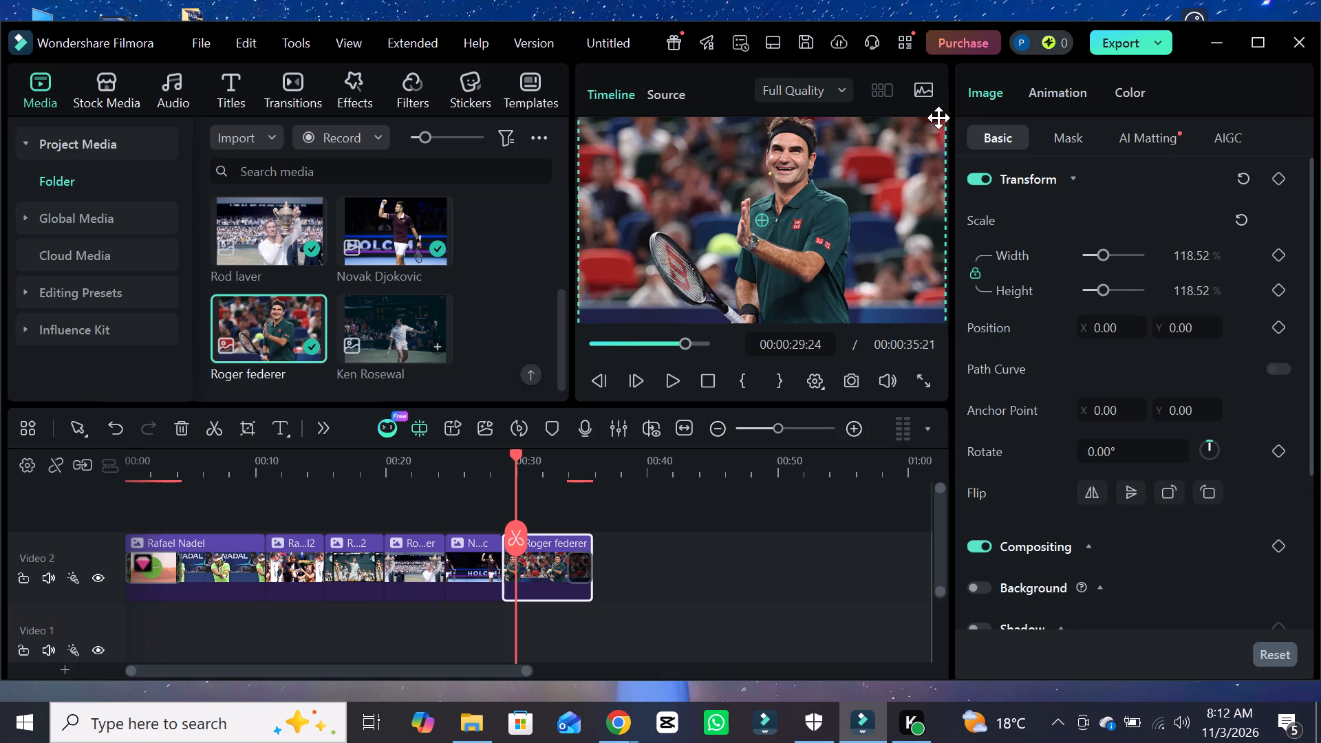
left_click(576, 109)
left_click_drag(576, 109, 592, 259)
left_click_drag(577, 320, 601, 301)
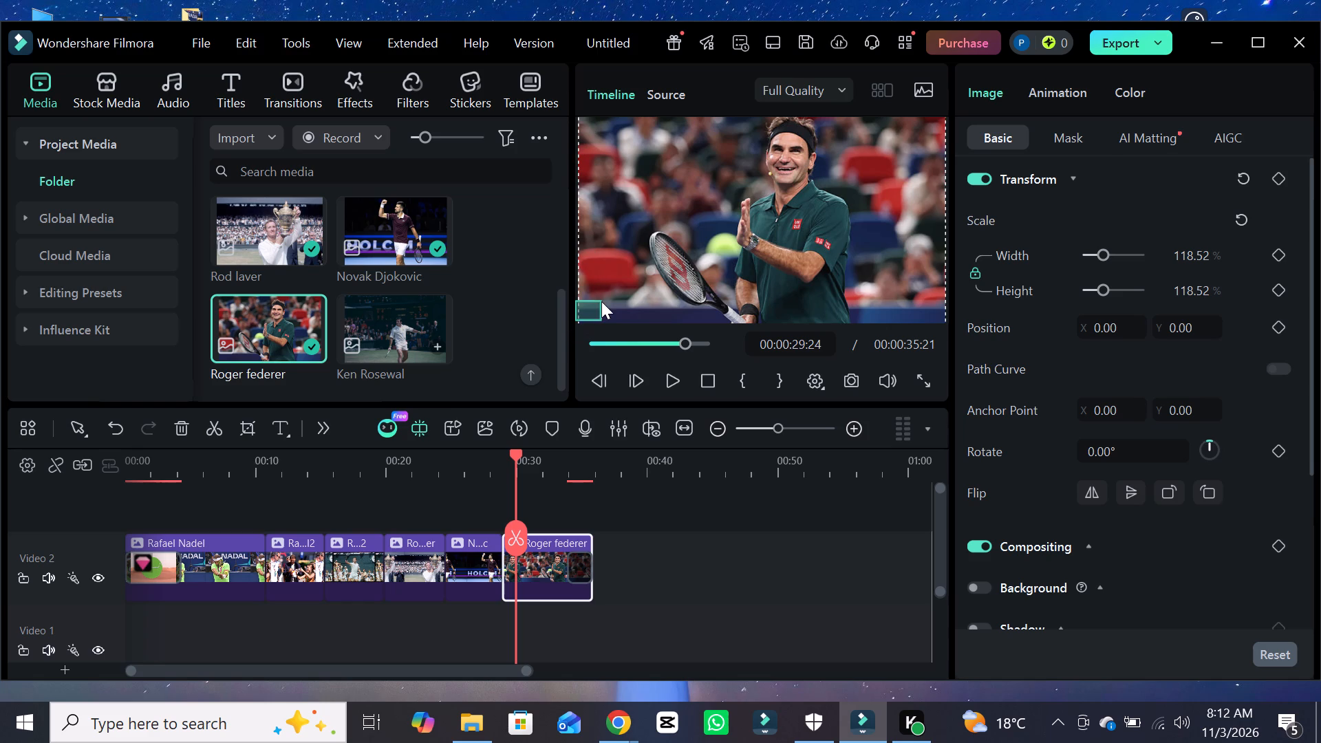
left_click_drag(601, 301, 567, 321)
Reposition the Roger Federer photo in the frame to about X -17.40, Y -100.00.
triple_click(728, 234)
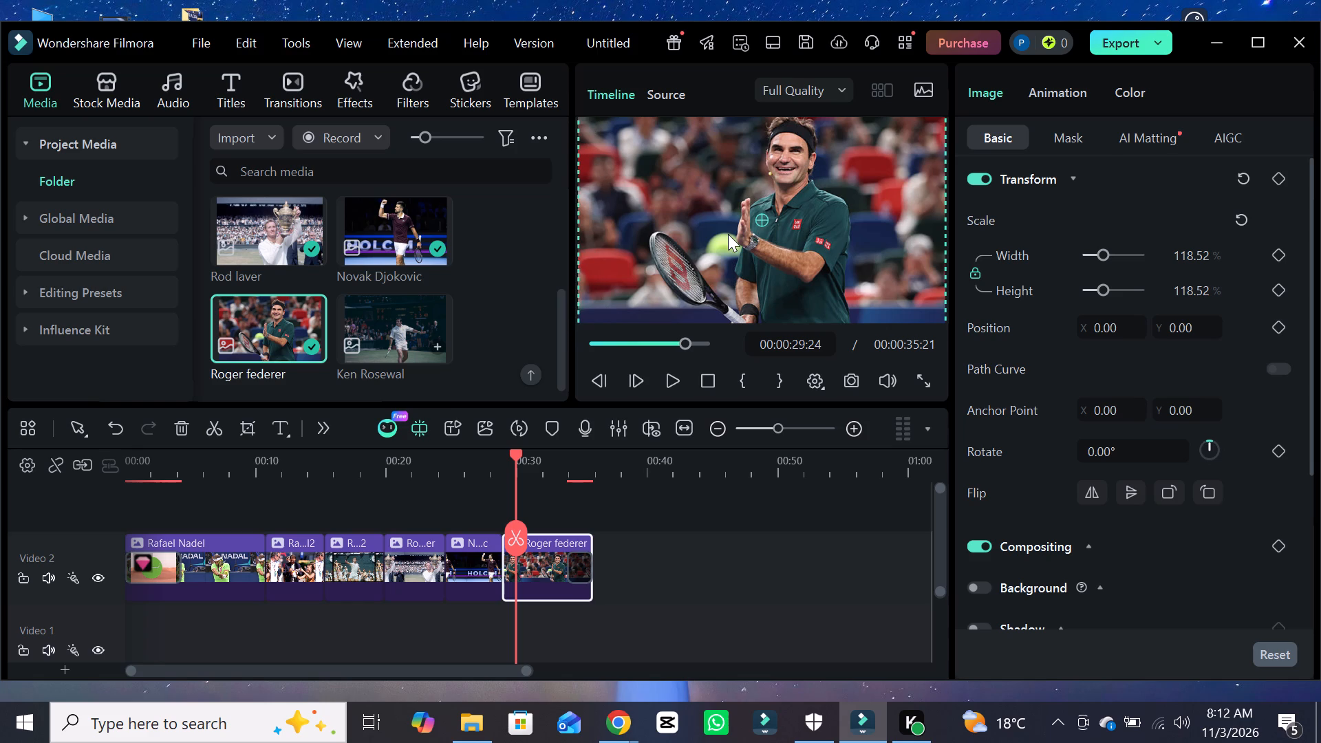
left_click(773, 219)
left_click_drag(773, 219, 667, 222)
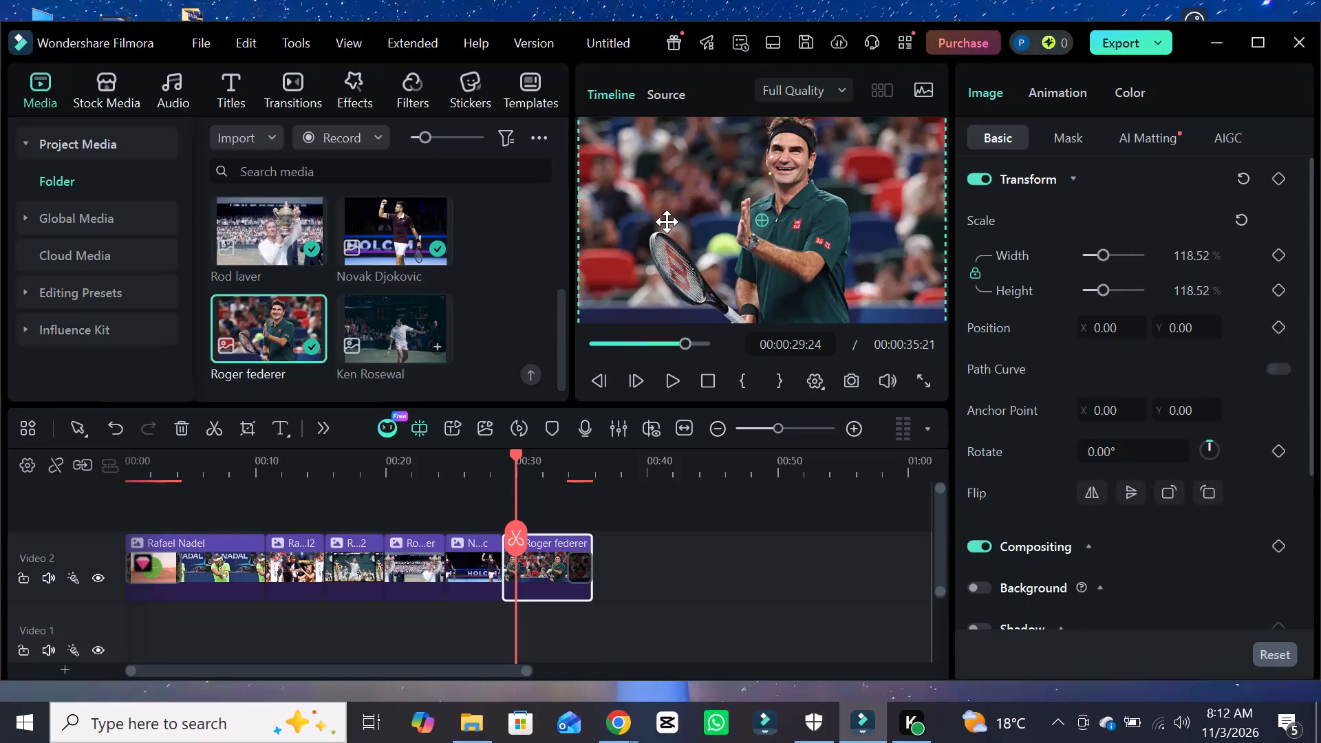
left_click(667, 222)
left_click_drag(667, 222, 589, 168)
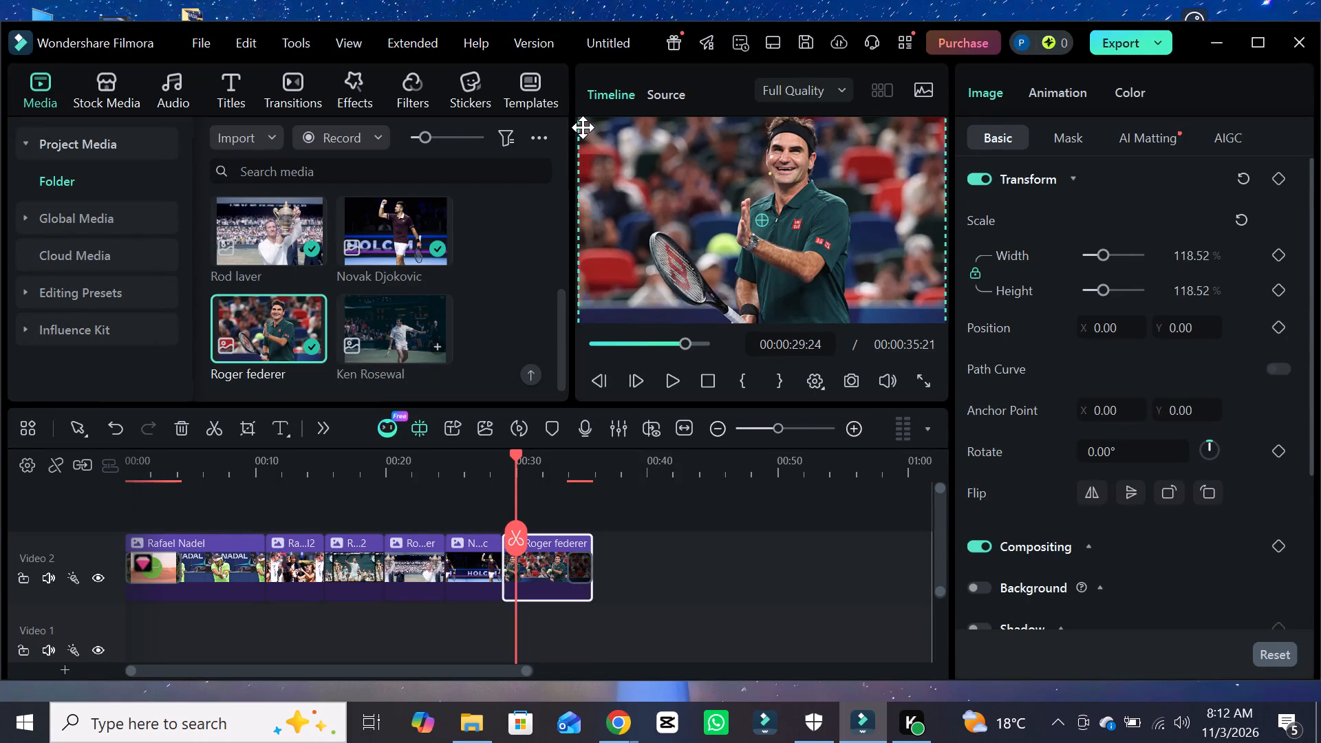
left_click(583, 127)
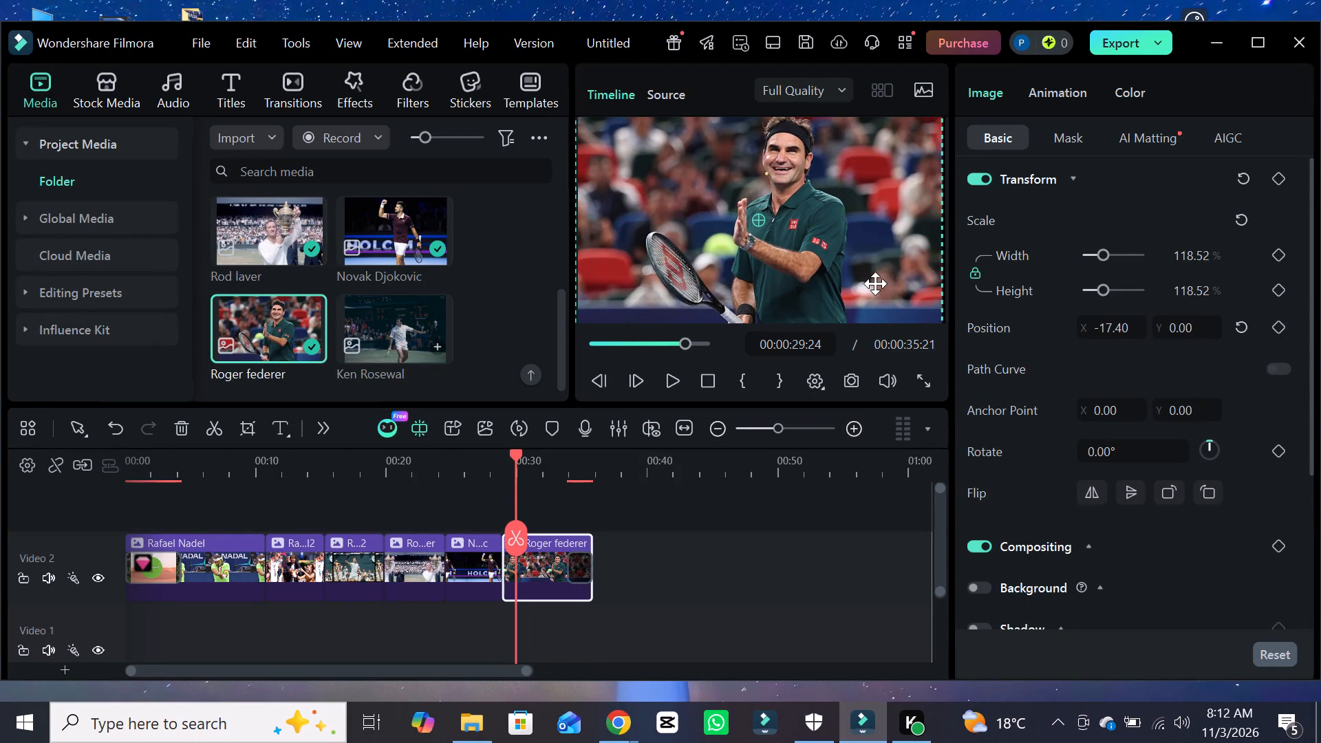
left_click(941, 313)
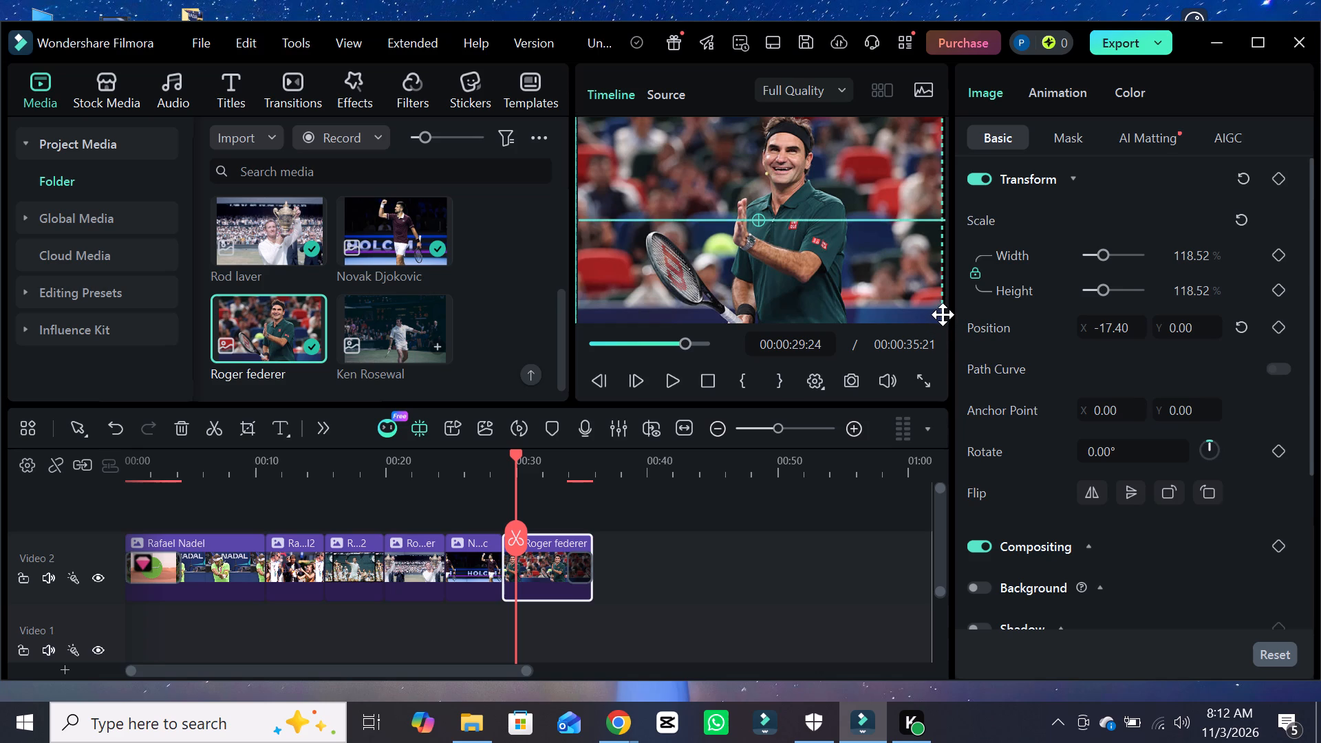
left_click_drag(896, 202, 896, 213)
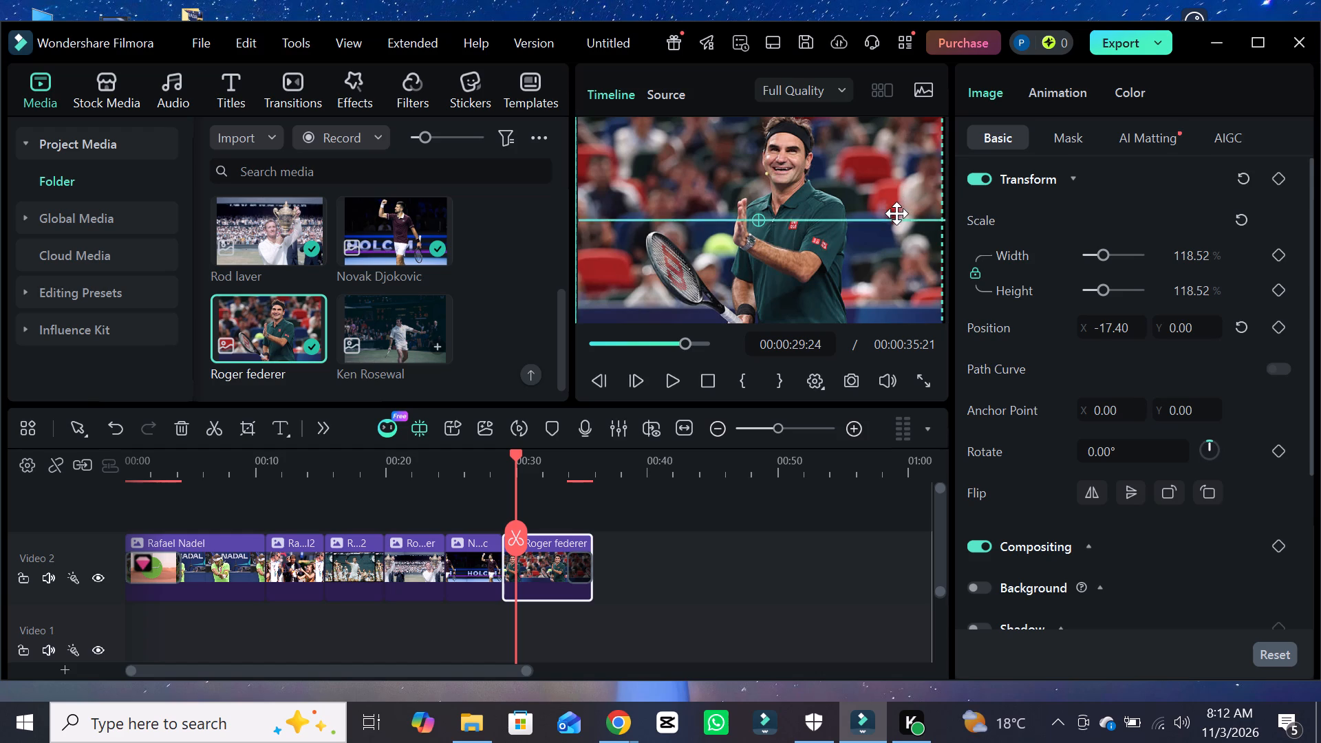
left_click_drag(896, 213, 896, 217)
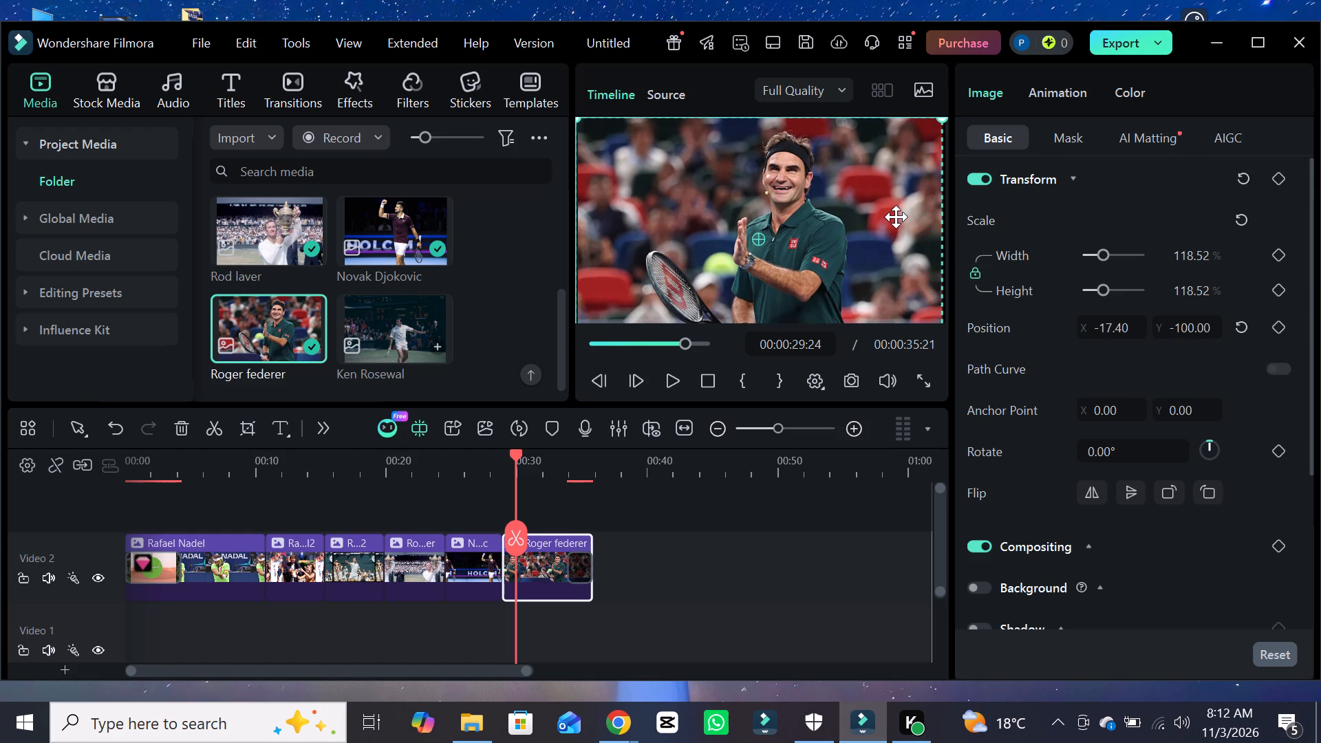
Enlarge the Roger Federer photo to about 125.19% scale so it fills the whole frame.
left_click(577, 122)
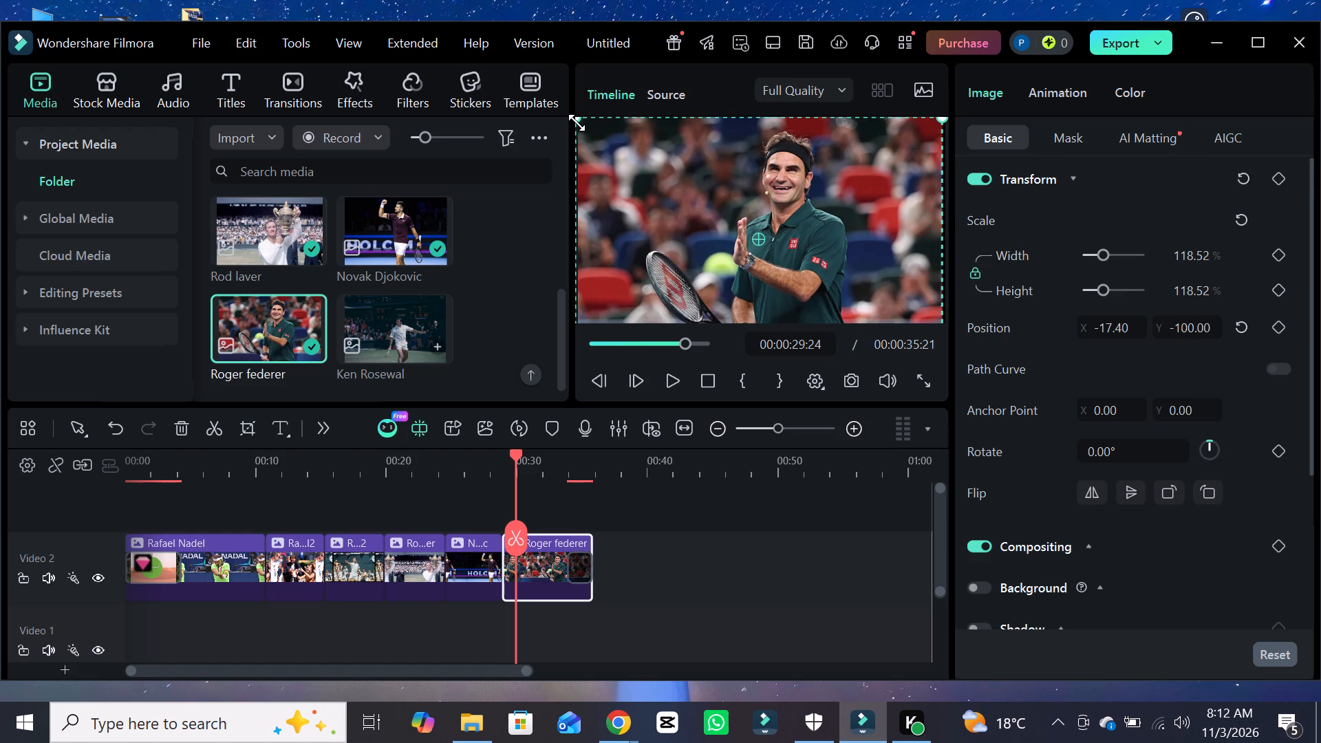
left_click_drag(577, 122, 588, 118)
left_click_drag(579, 118, 566, 111)
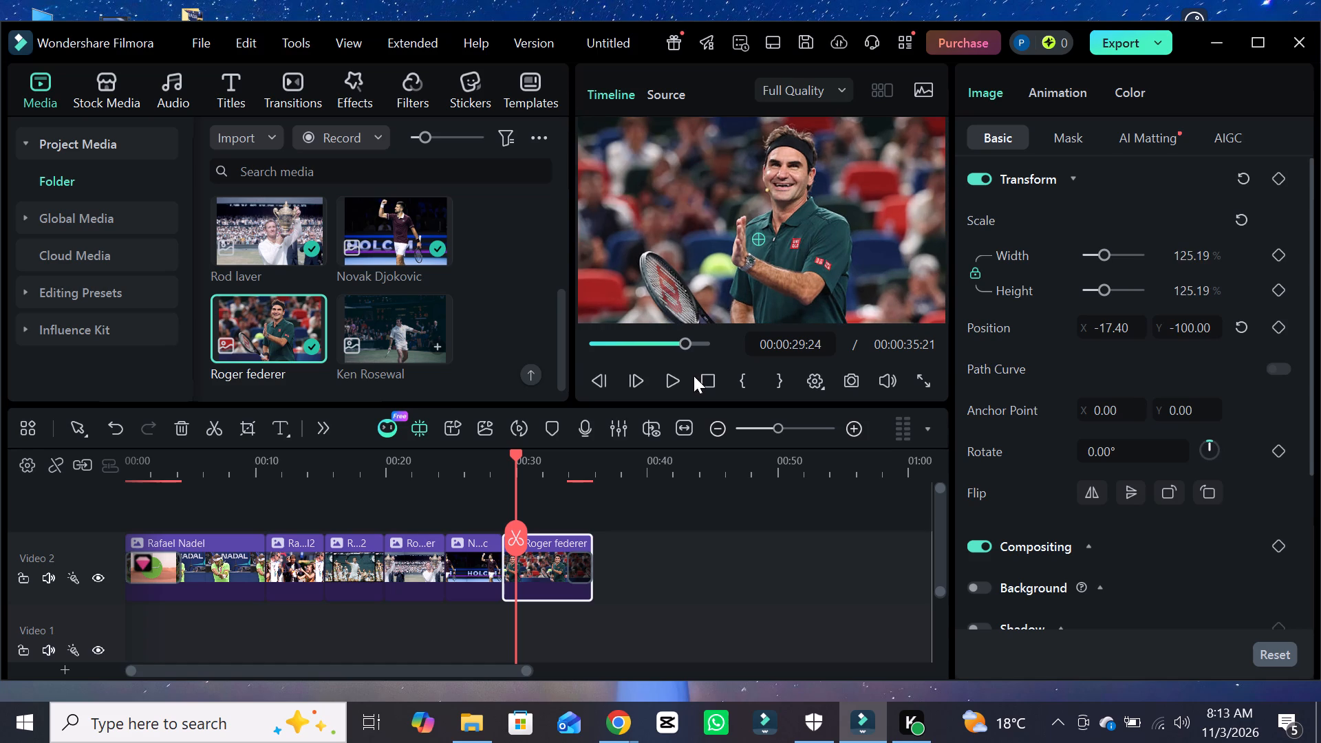
Play the slideshow through its closing transition, and briefly replay it from the beginning.
left_click(665, 378)
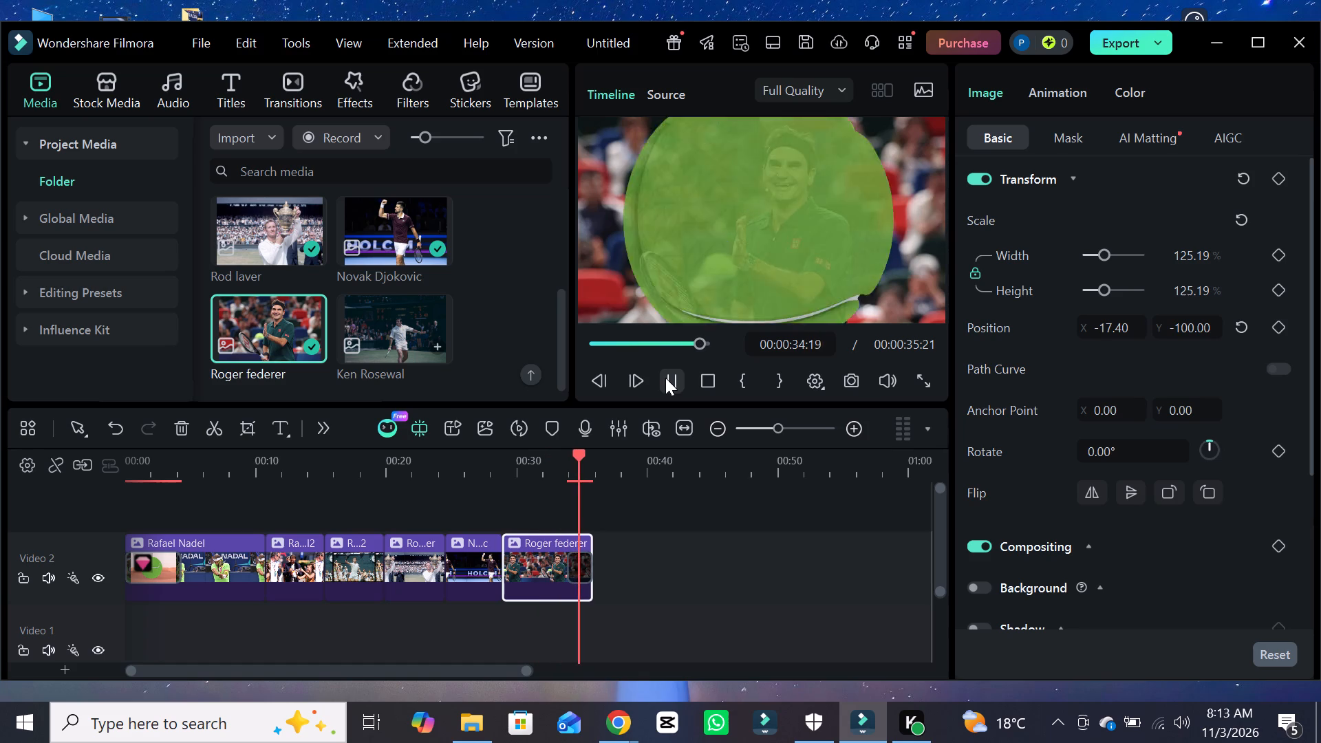
double_click(665, 378)
left_click(665, 378)
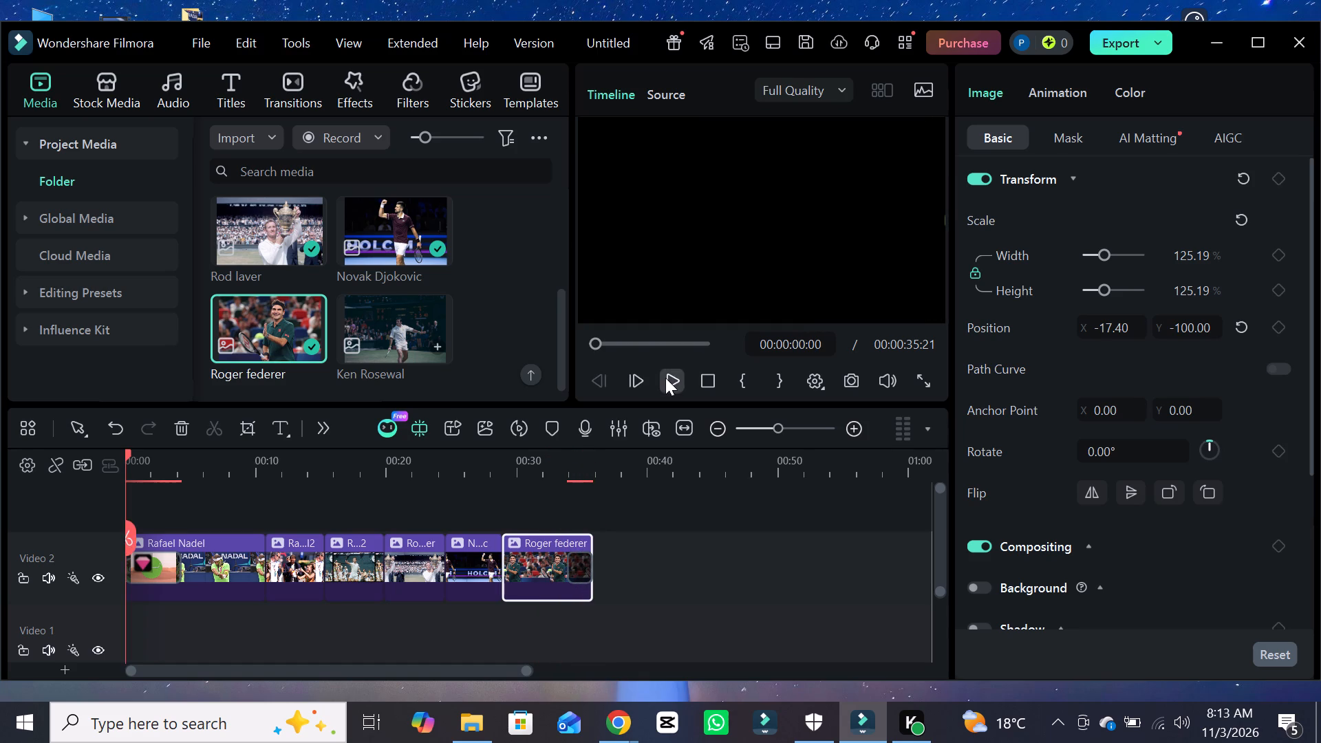
left_click(665, 378)
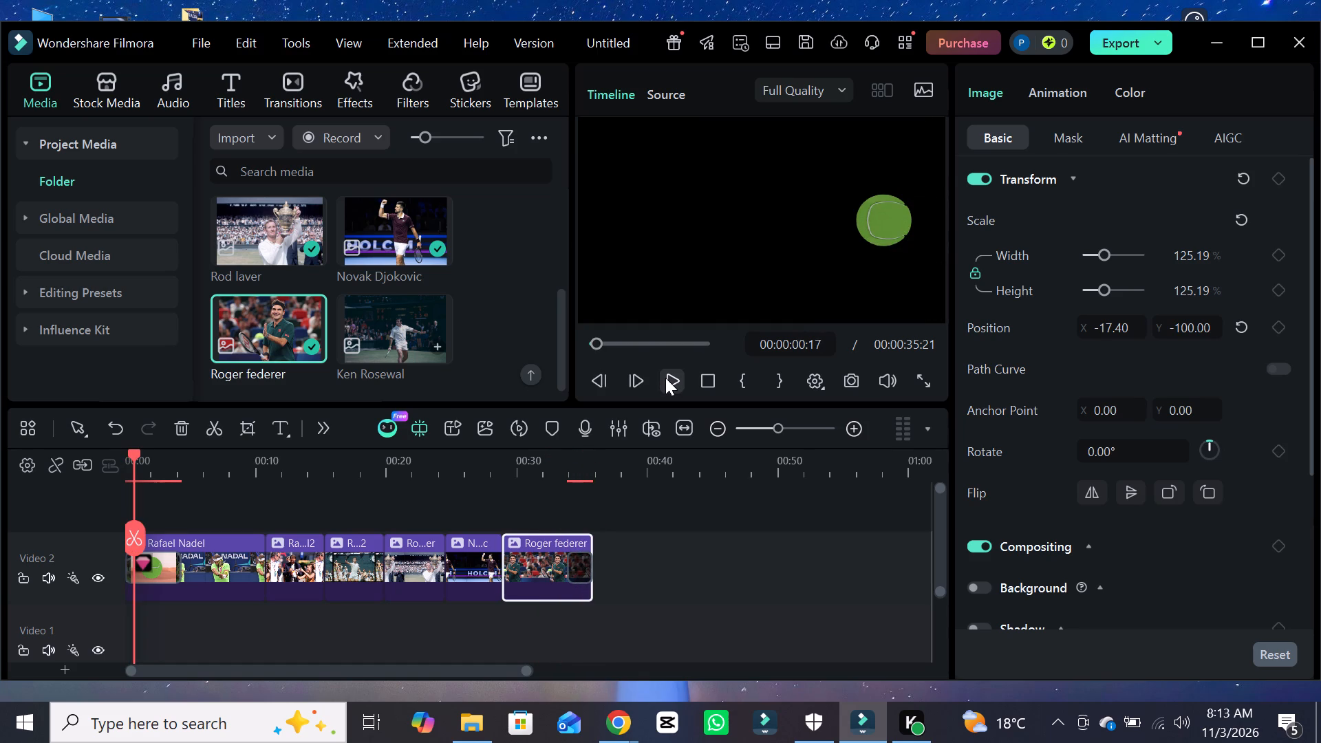
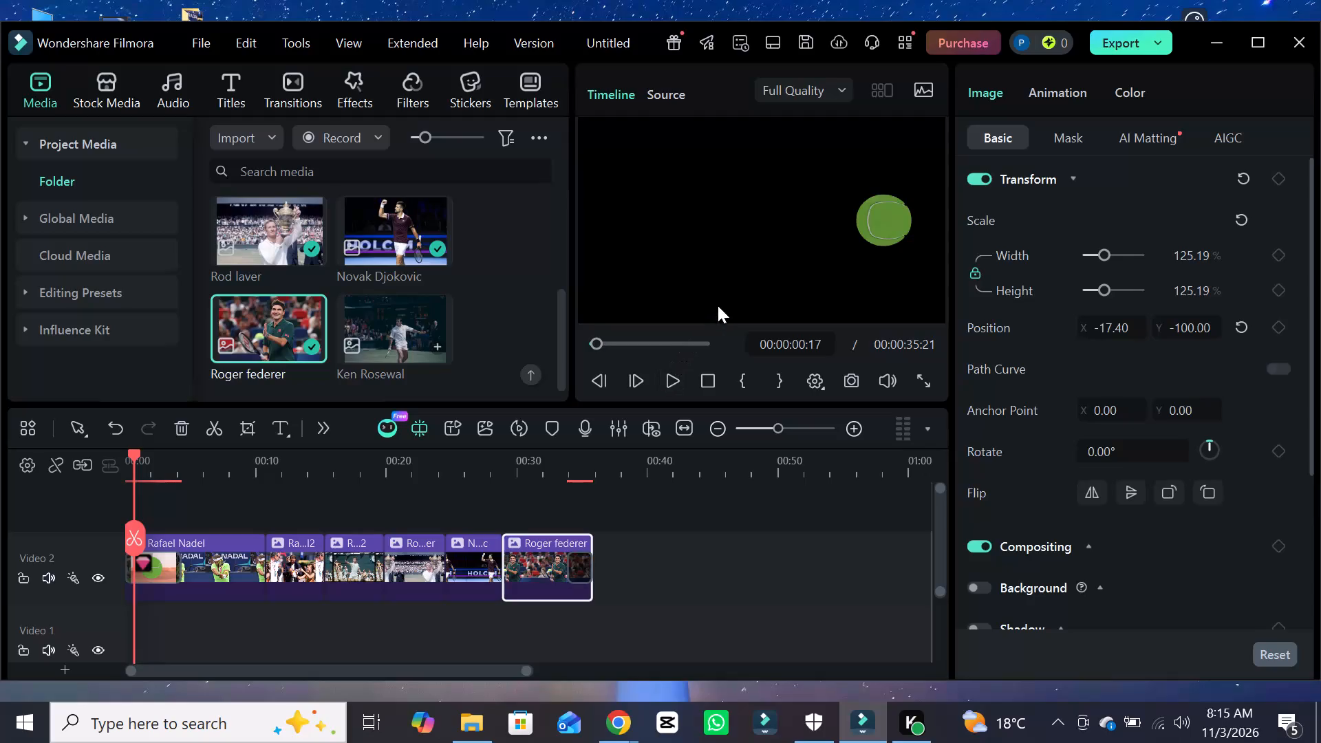
Resume playing the slideshow from its opening tennis ball animation to preview the sequence.
left_click(667, 380)
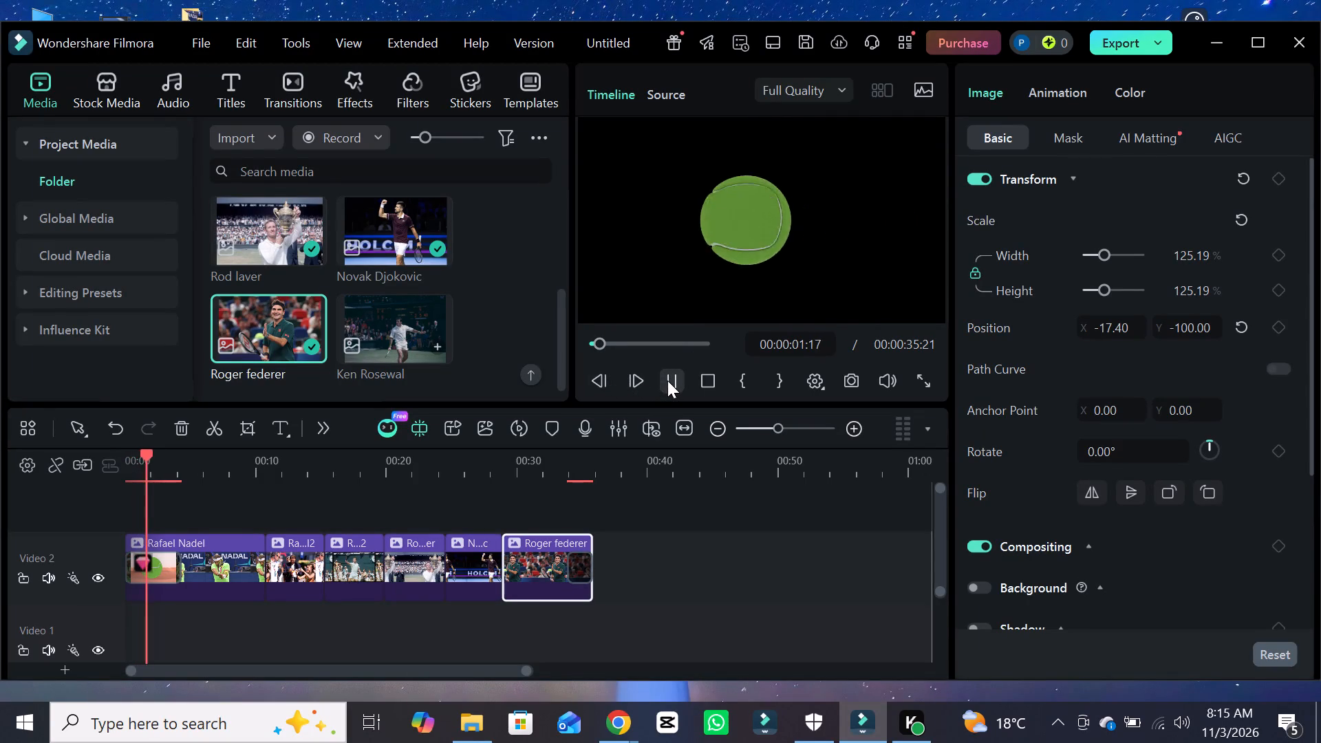